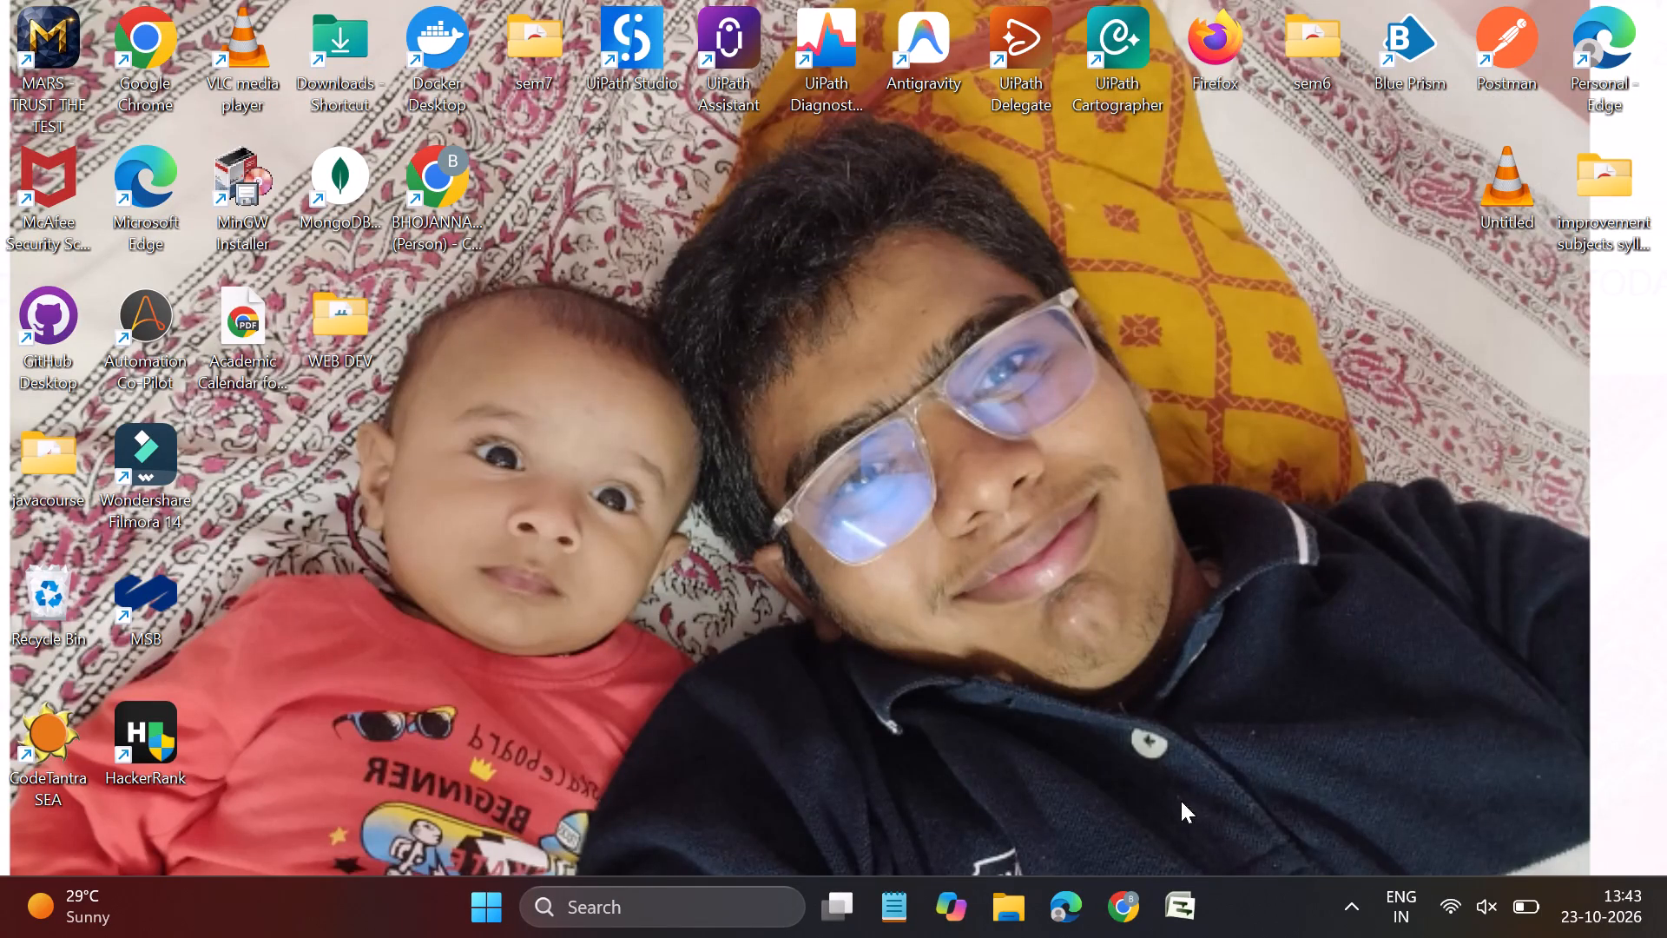
Launch Google Chrome.
{"action": "left_click", "coordinate": [1138, 908]}
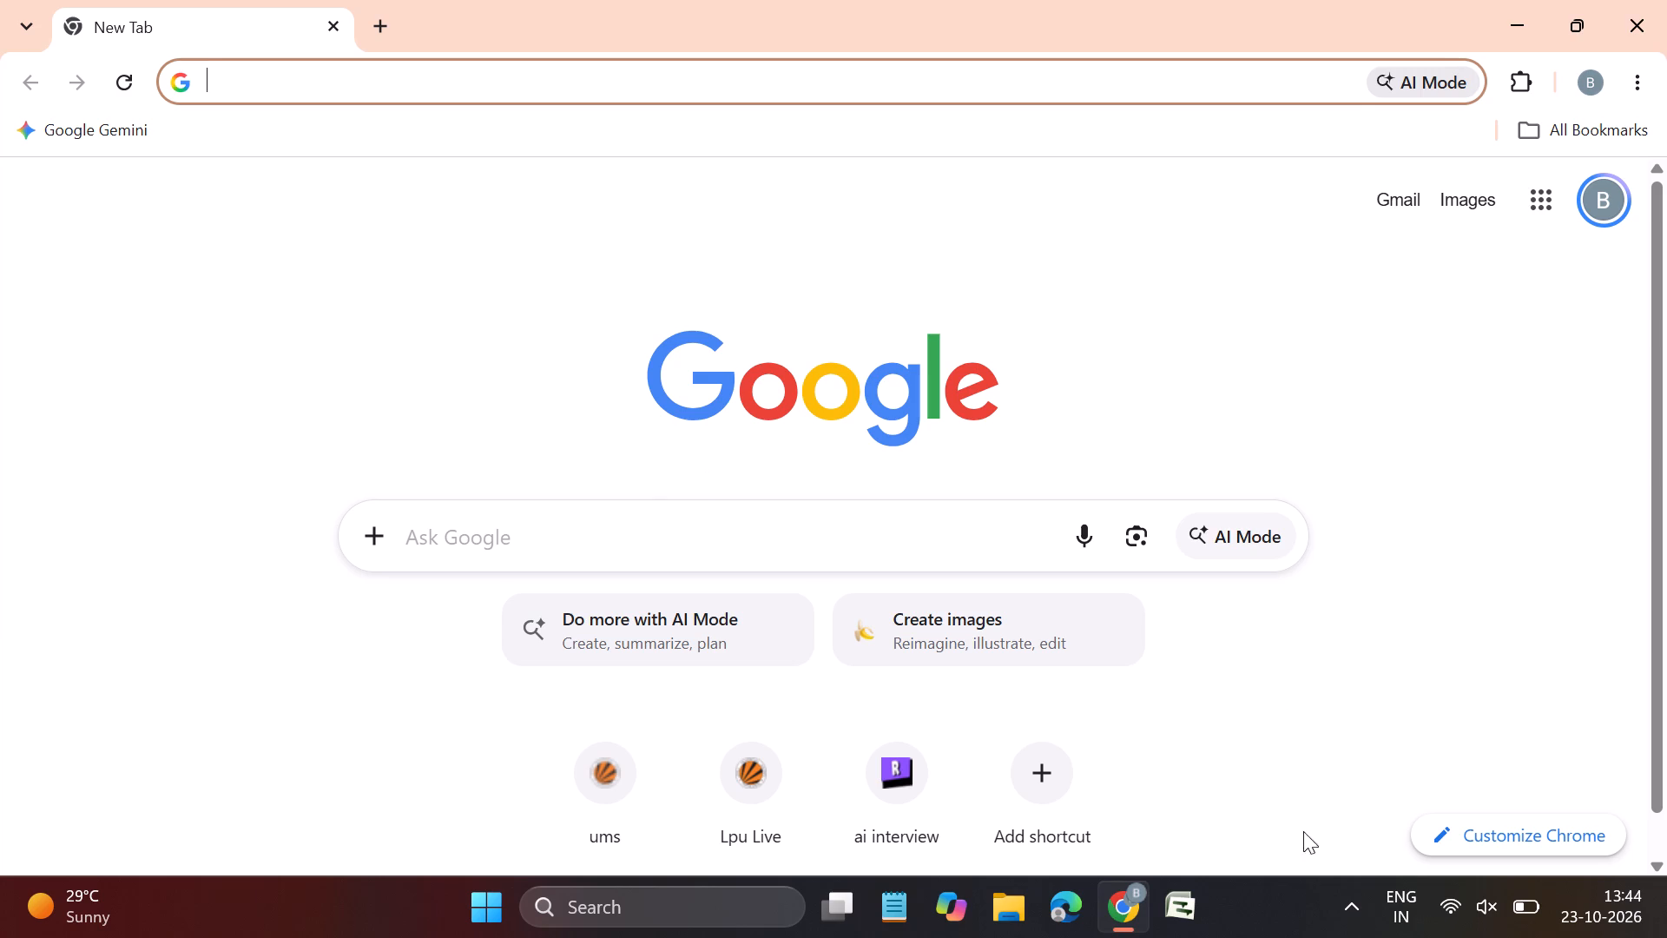
Launch Microsoft Project and open the "edo oka project" file from the Downloads folder.
{"action": "left_click", "coordinate": [1183, 917]}
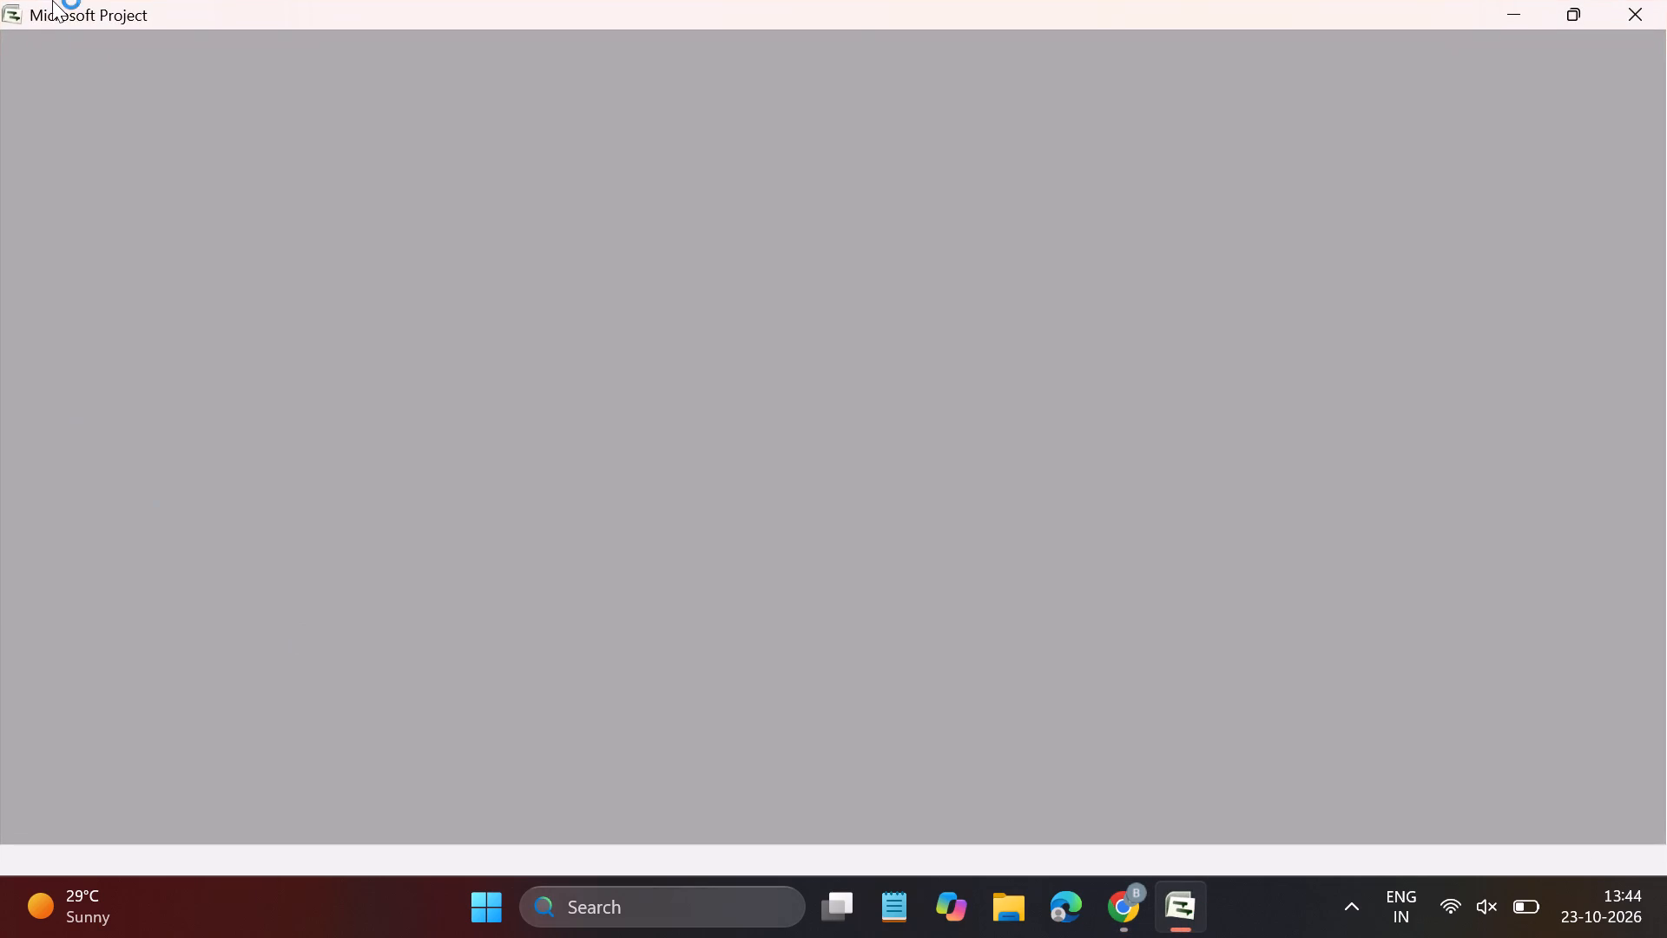
{"action": "left_click", "coordinate": [49, 57]}
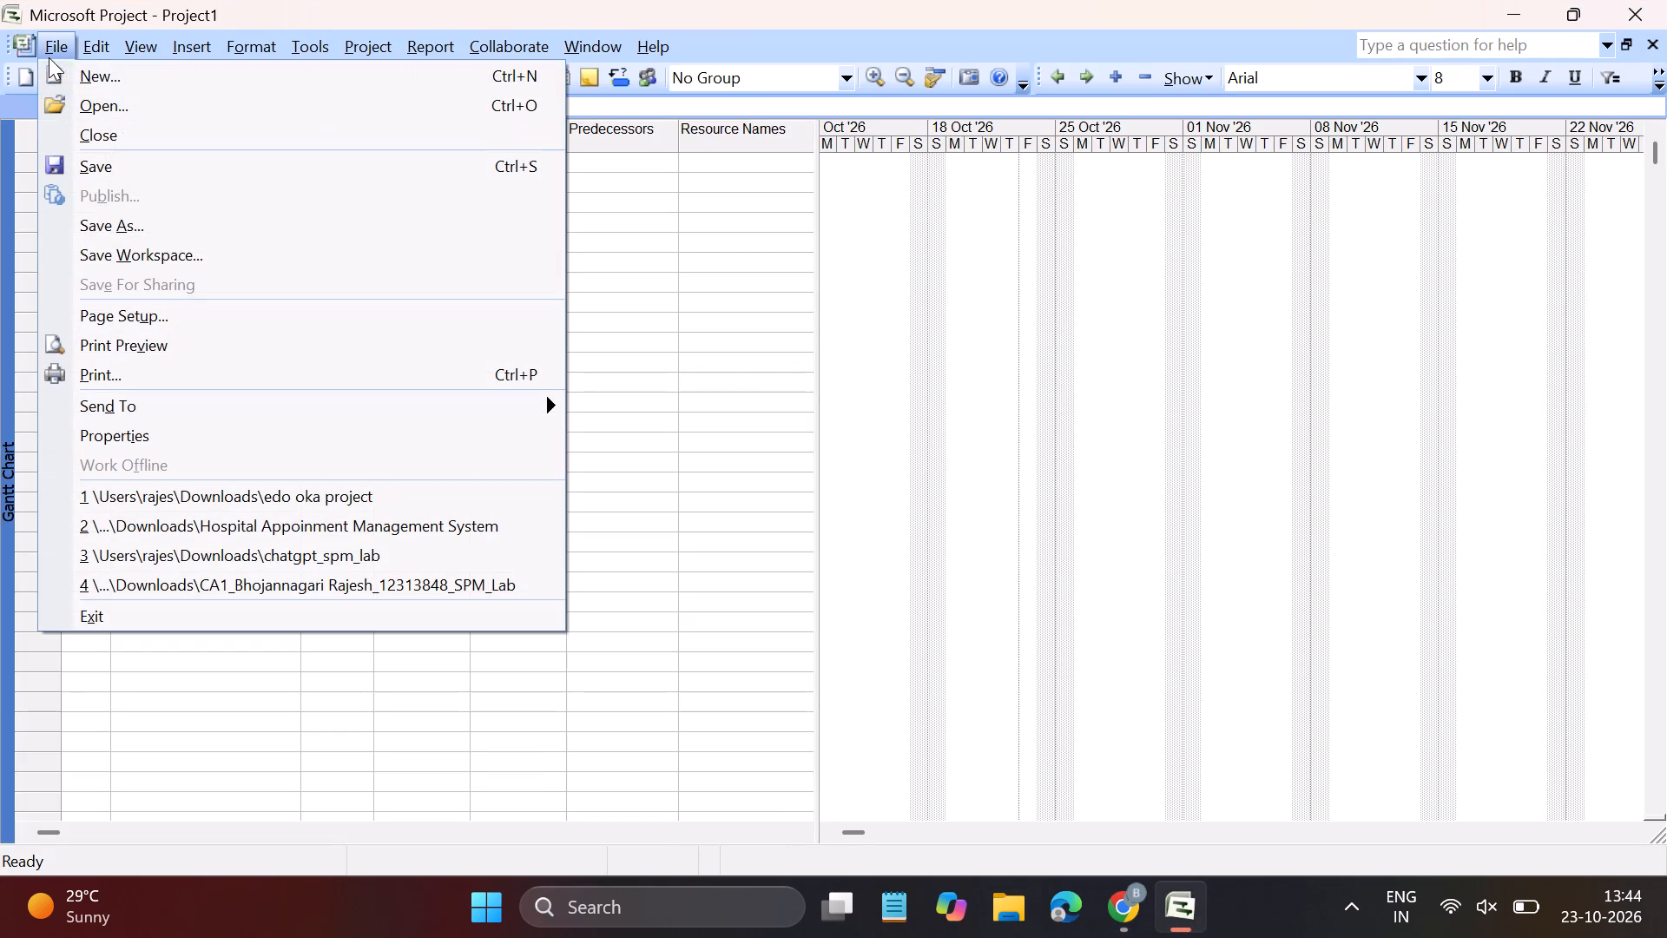
{"action": "left_click", "coordinate": [125, 116]}
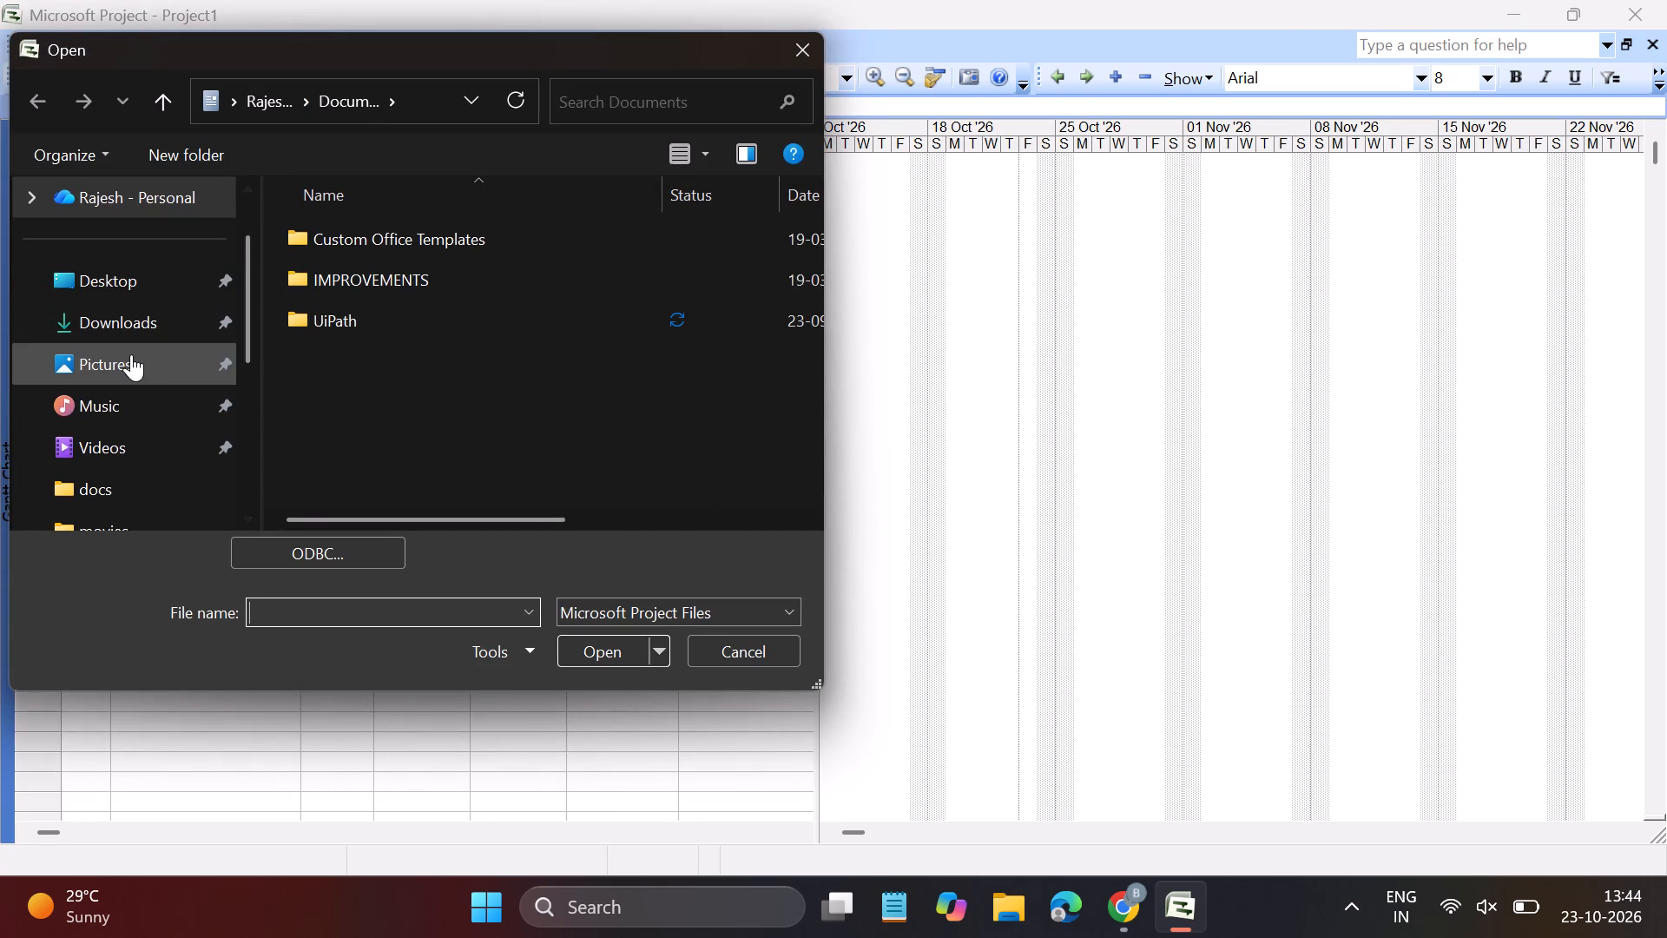
{"action": "left_click", "coordinate": [102, 325]}
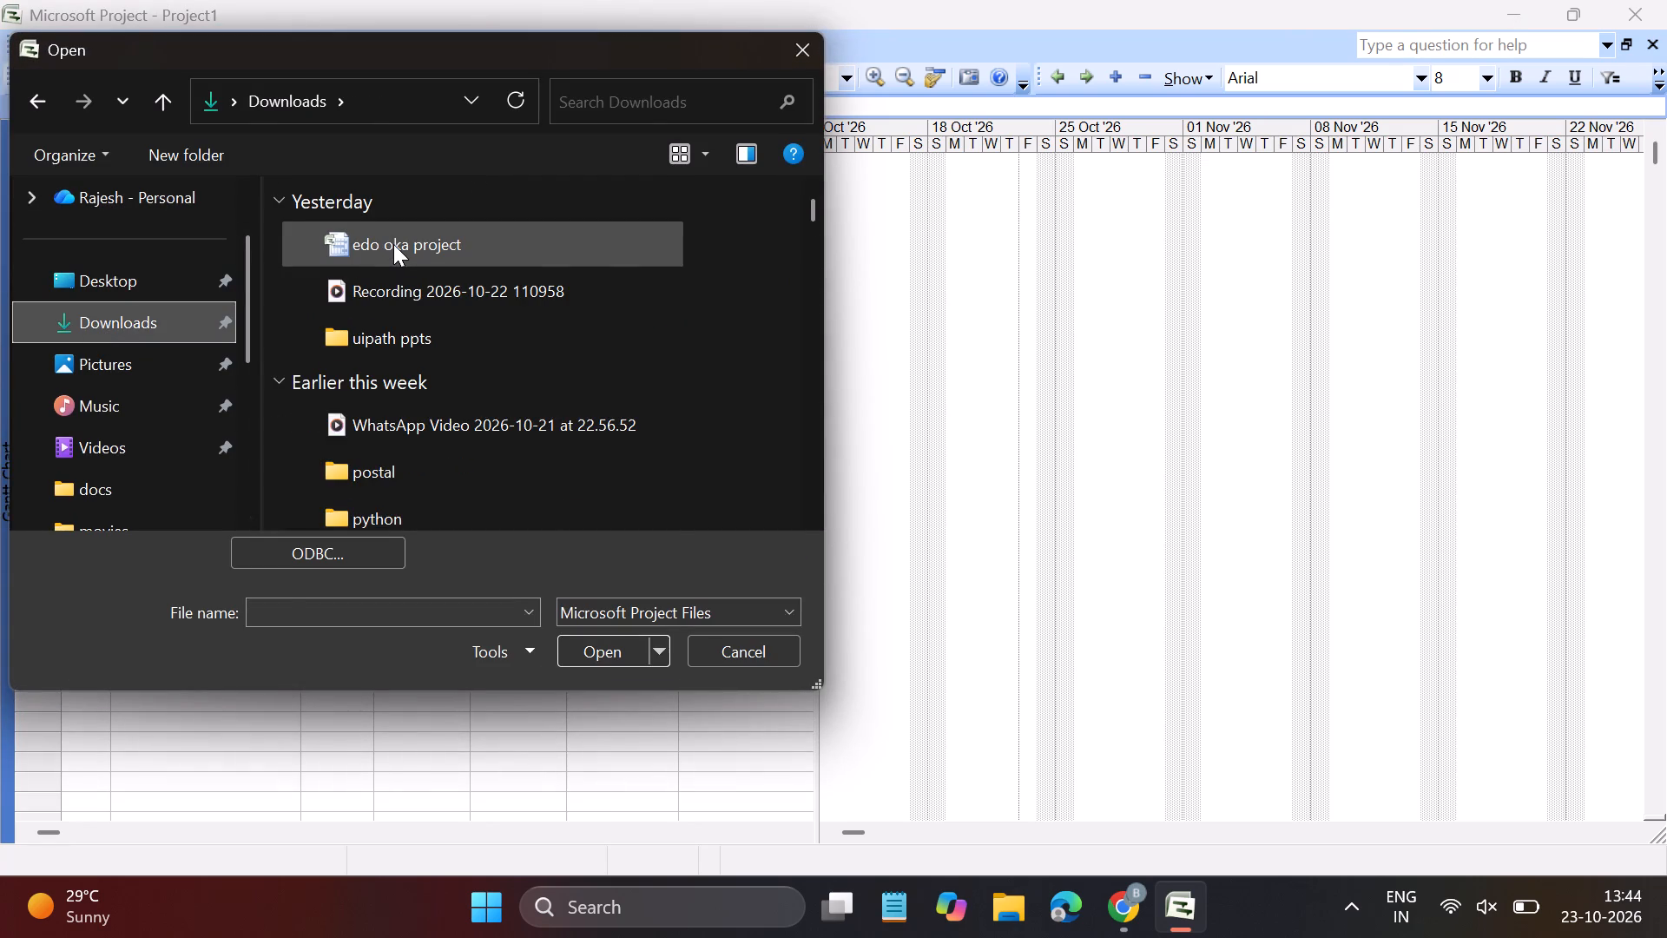
{"action": "double_click", "coordinate": [393, 244]}
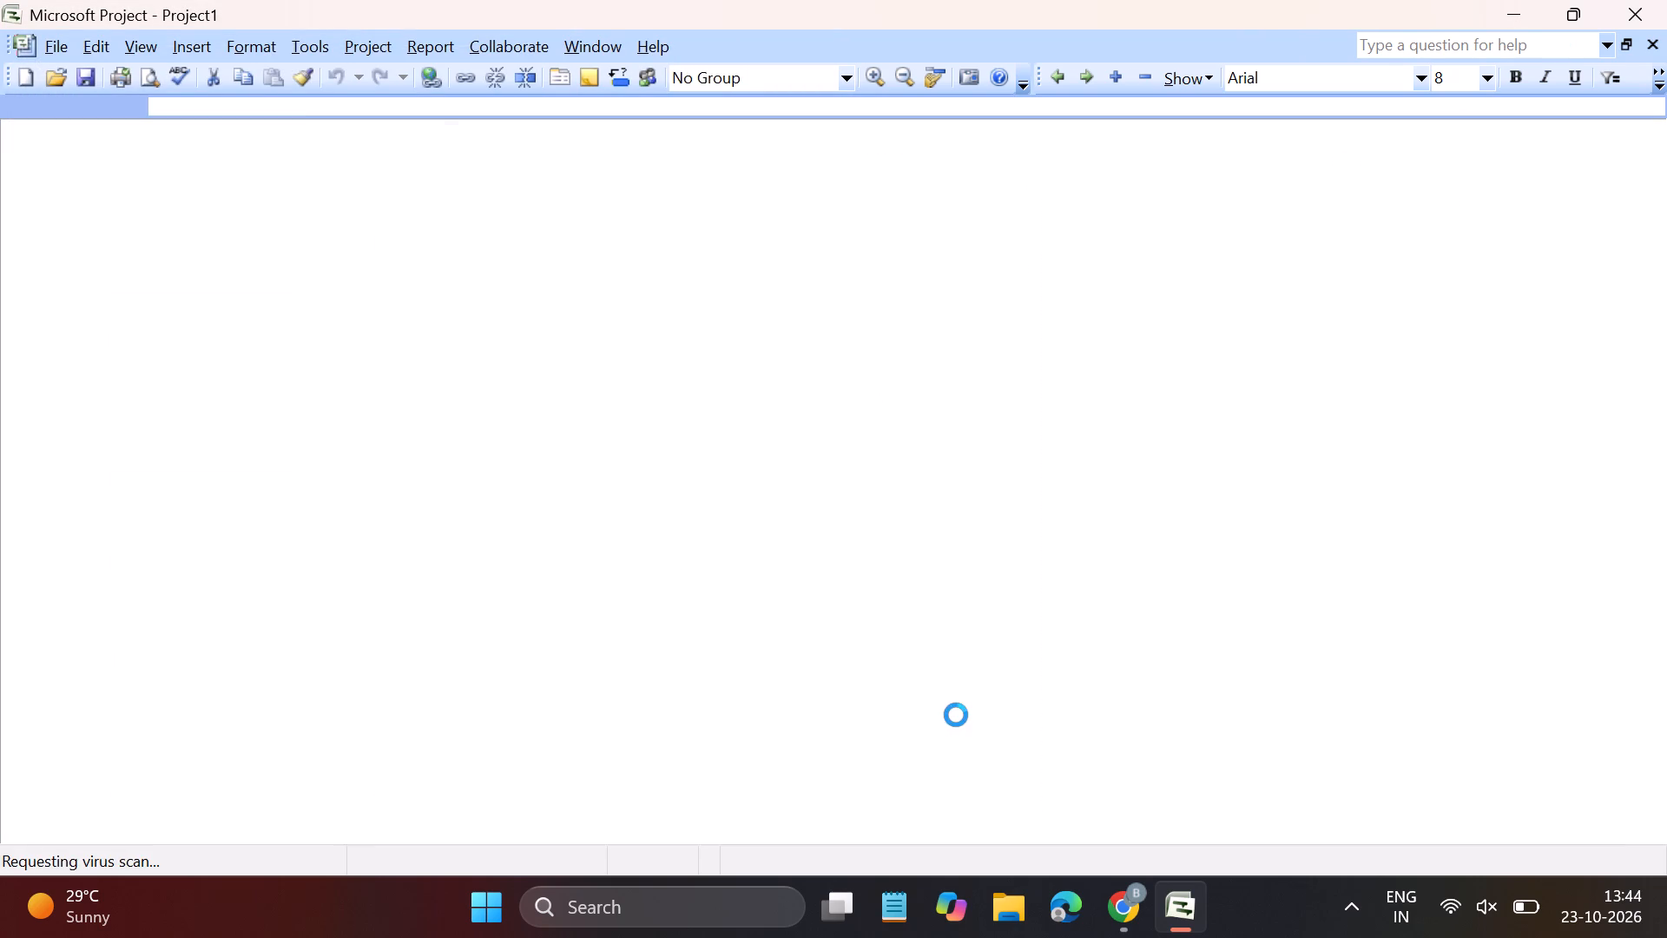
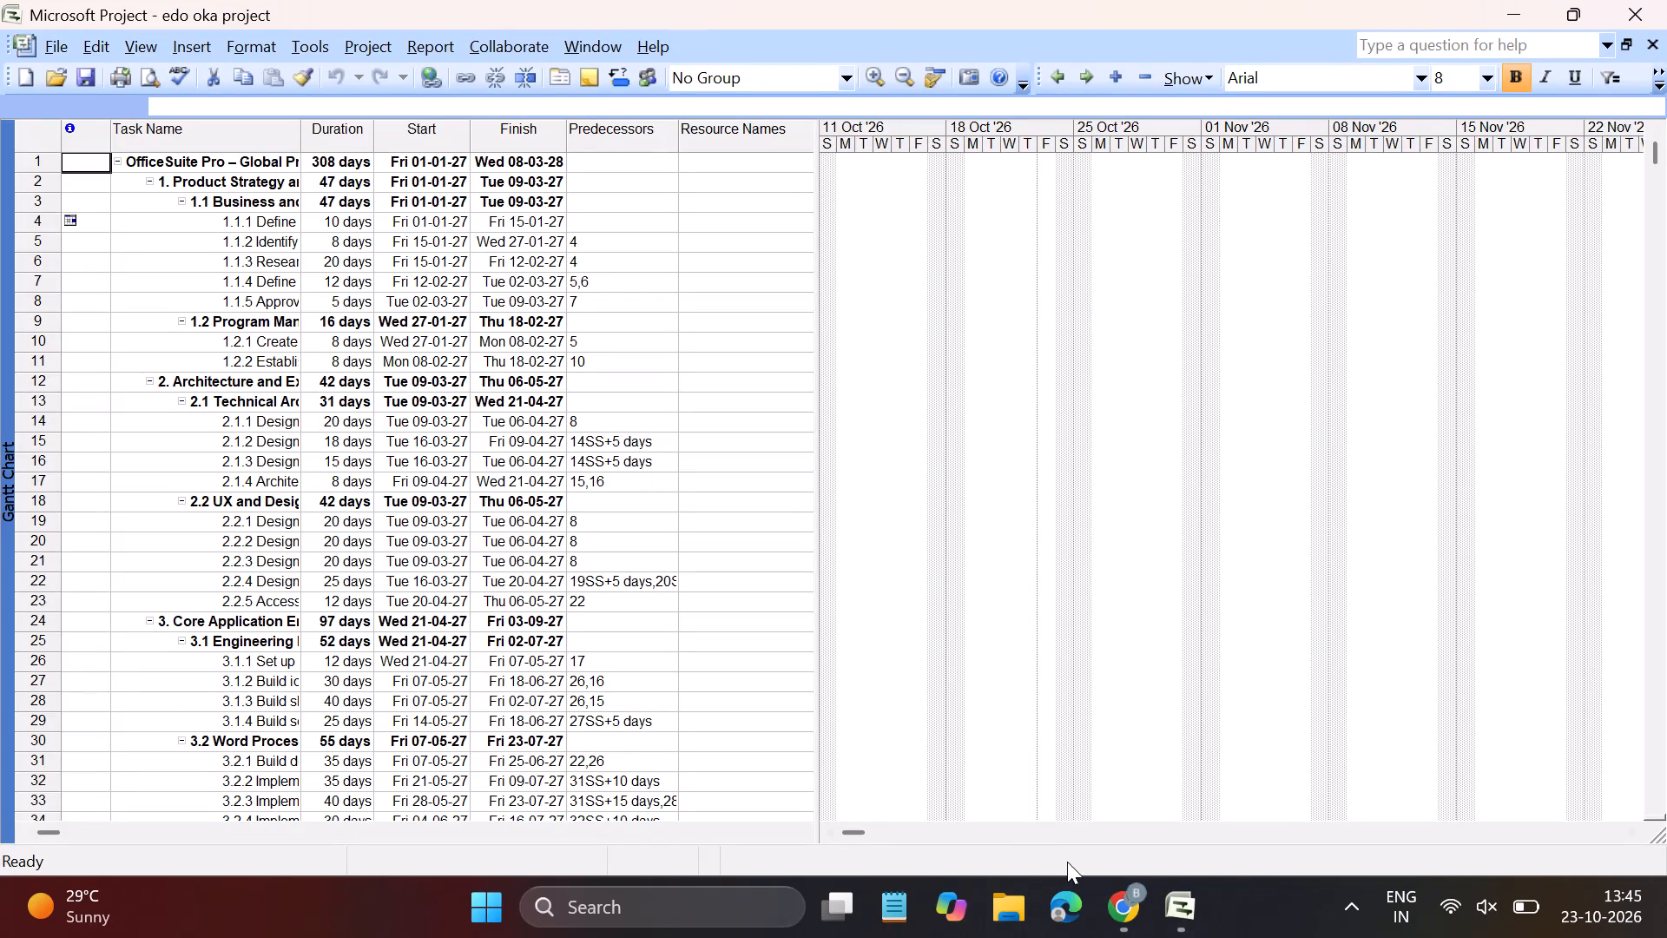
Switch to Chrome, open the LPU Live site to view the university groups, and close its tab.
{"action": "left_click", "coordinate": [1121, 915]}
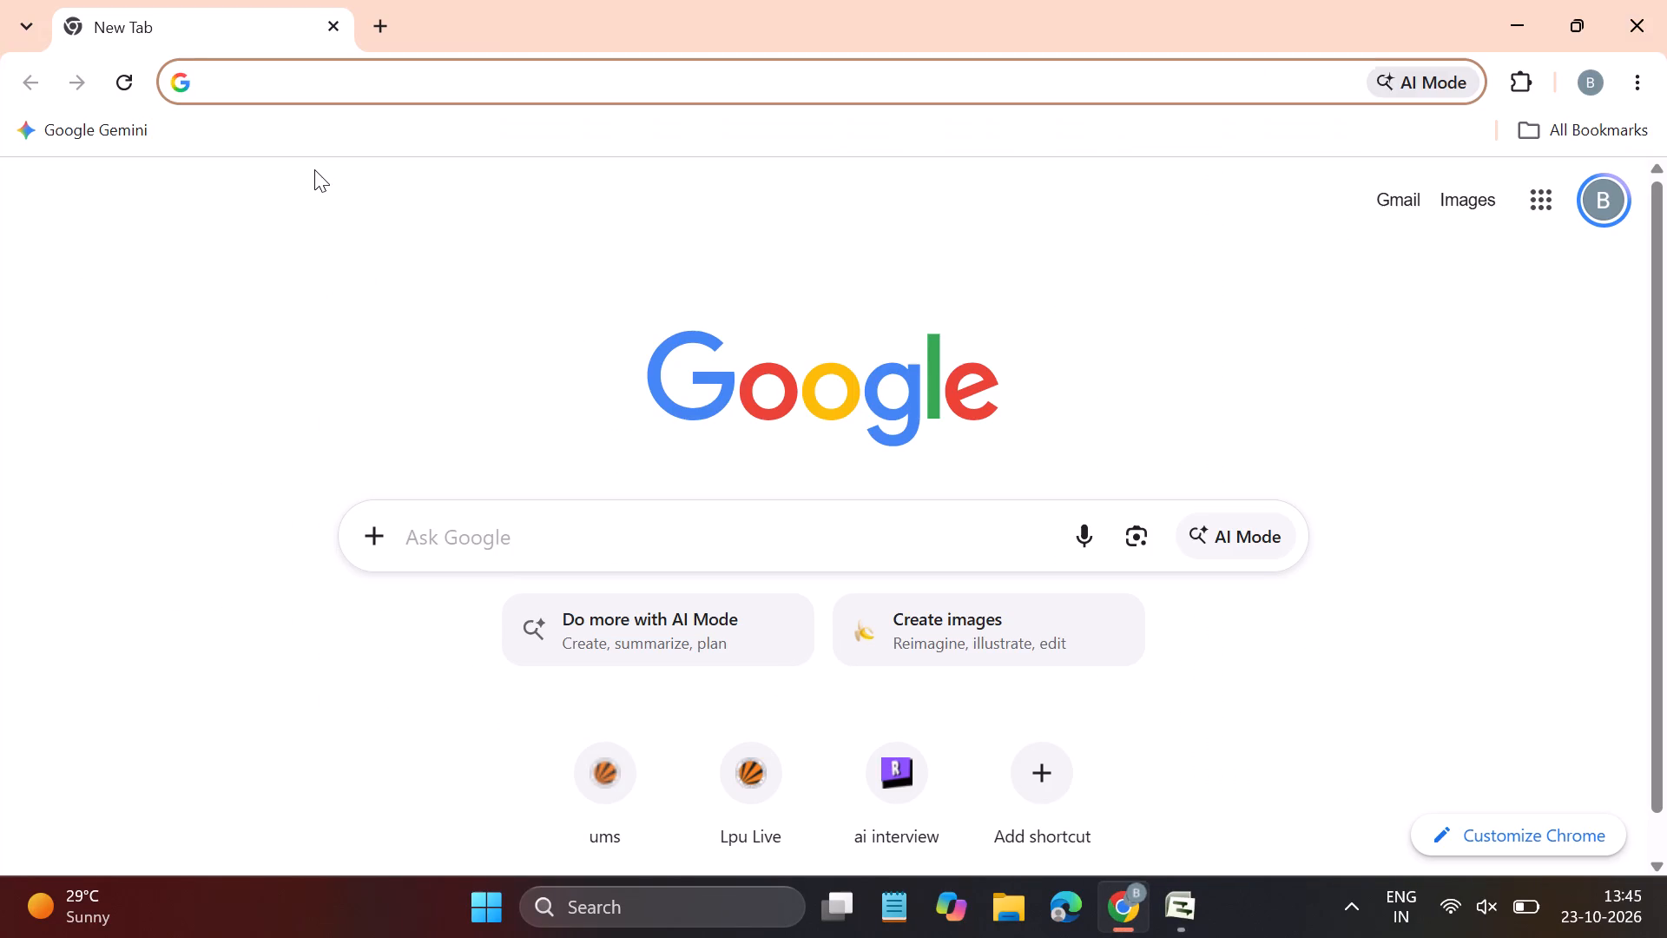
{"action": "left_click", "coordinate": [743, 798]}
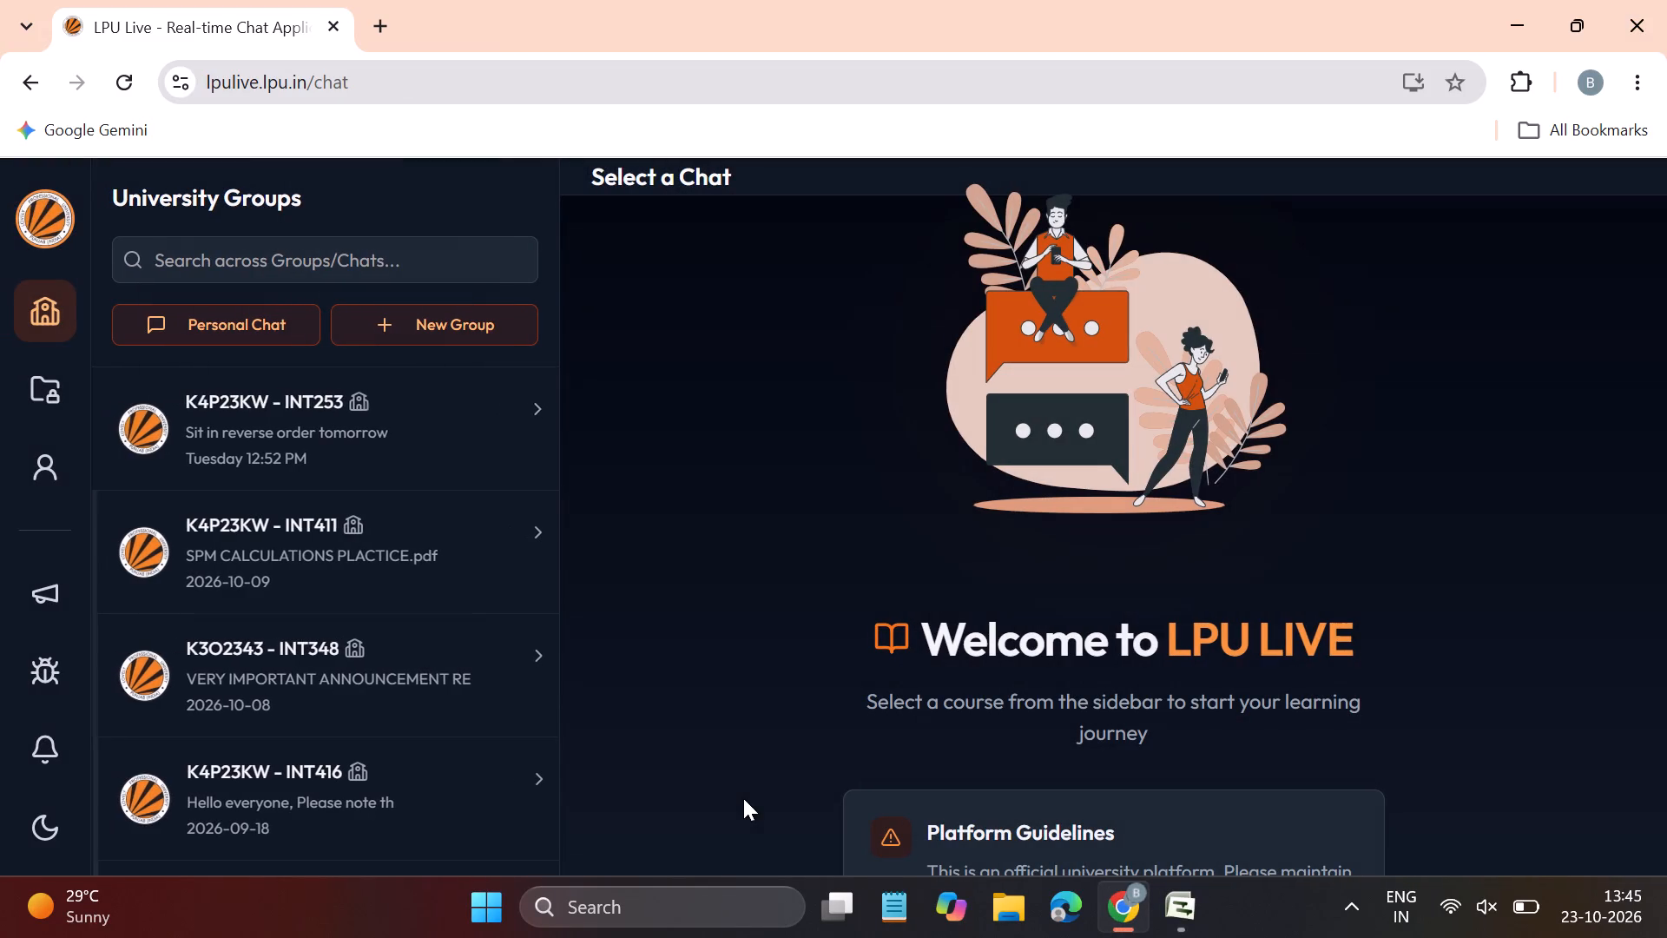
{"action": "left_click", "coordinate": [333, 30]}
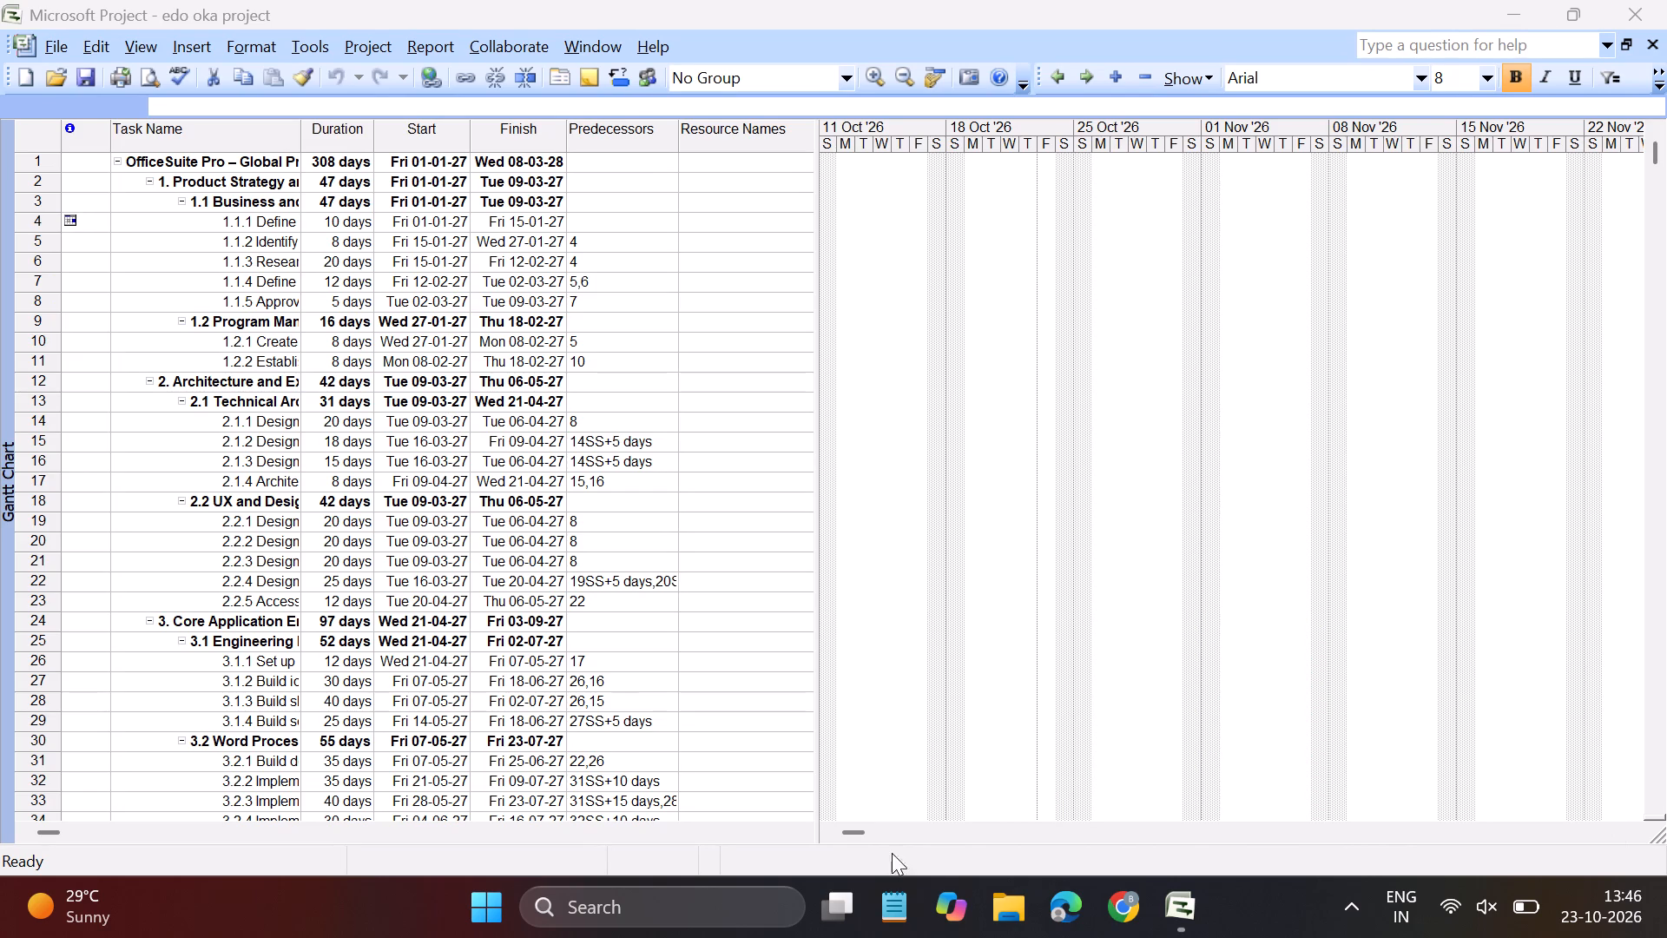
Switch back to Microsoft Project and select the Resource Names cell of task 1.1.5.
{"action": "left_click", "coordinate": [1175, 920]}
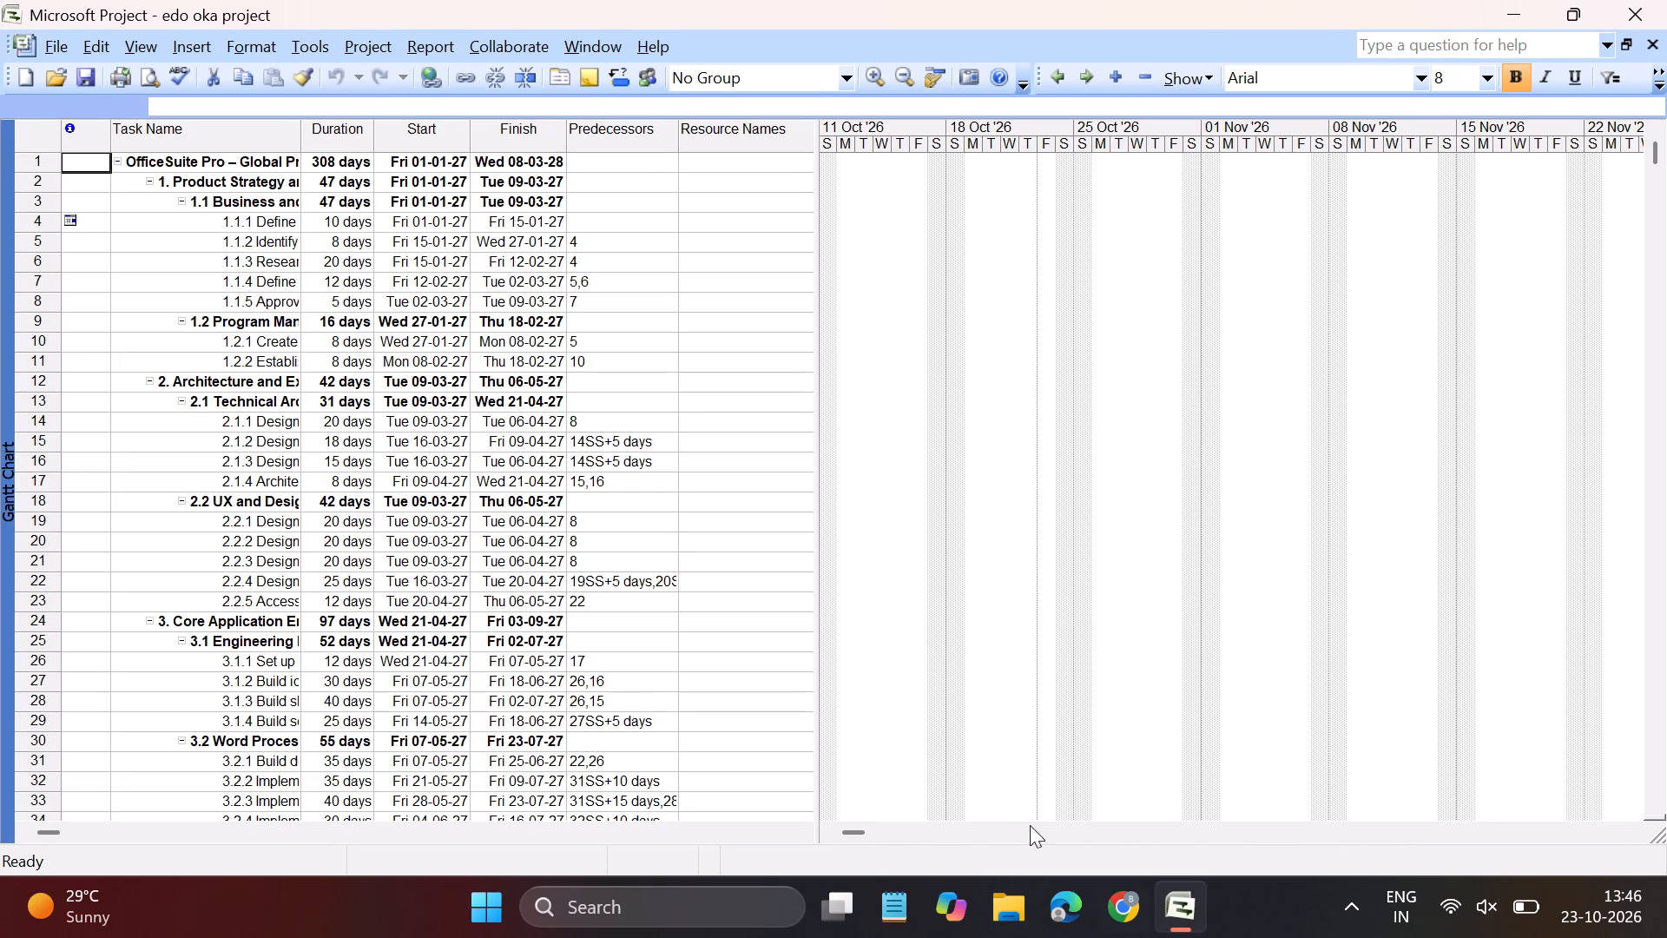
{"action": "left_click", "coordinate": [751, 294]}
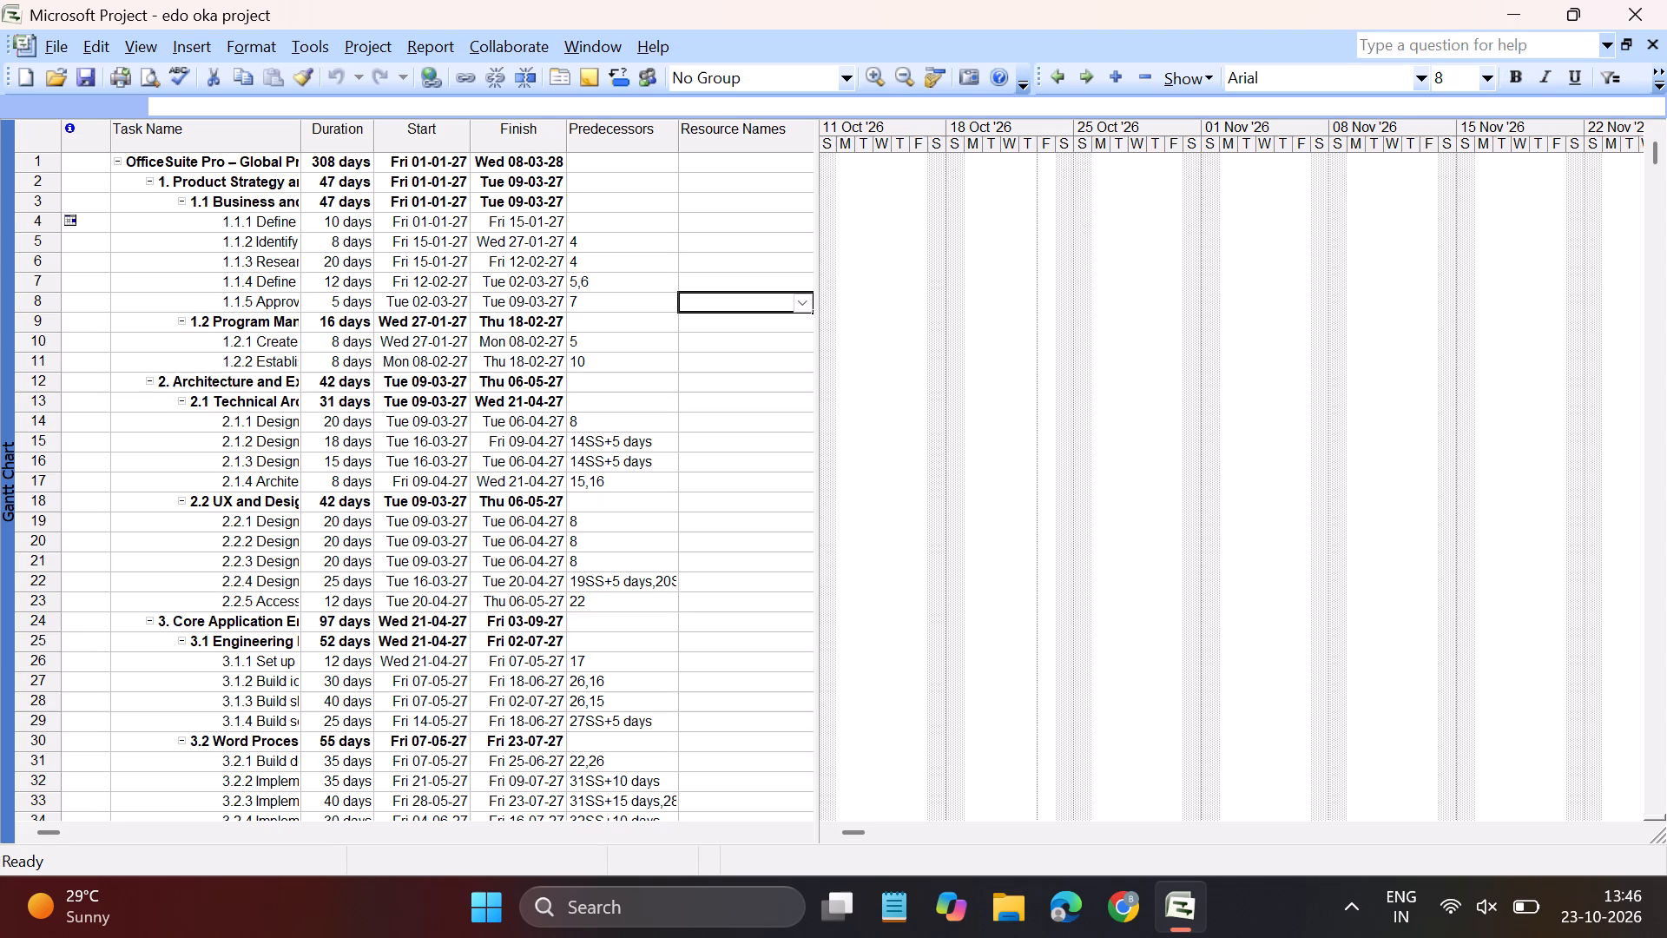
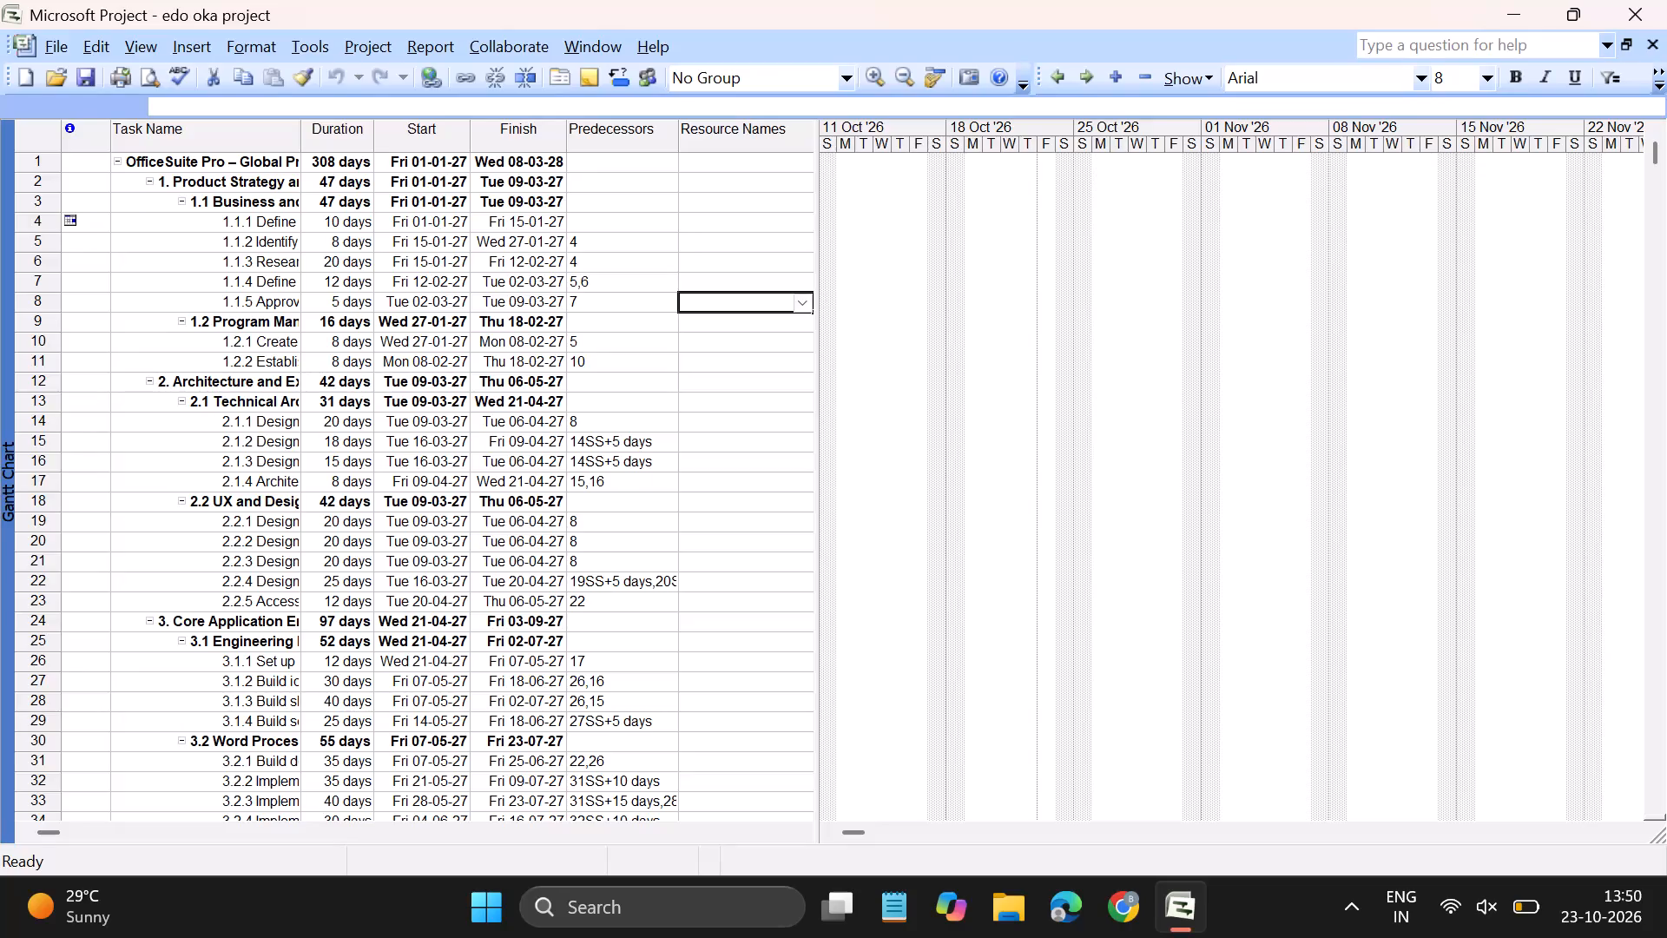
Switch the project from the Gantt Chart to the Resource Sheet view.
{"action": "left_click", "coordinate": [132, 52]}
{"action": "left_click", "coordinate": [161, 265]}
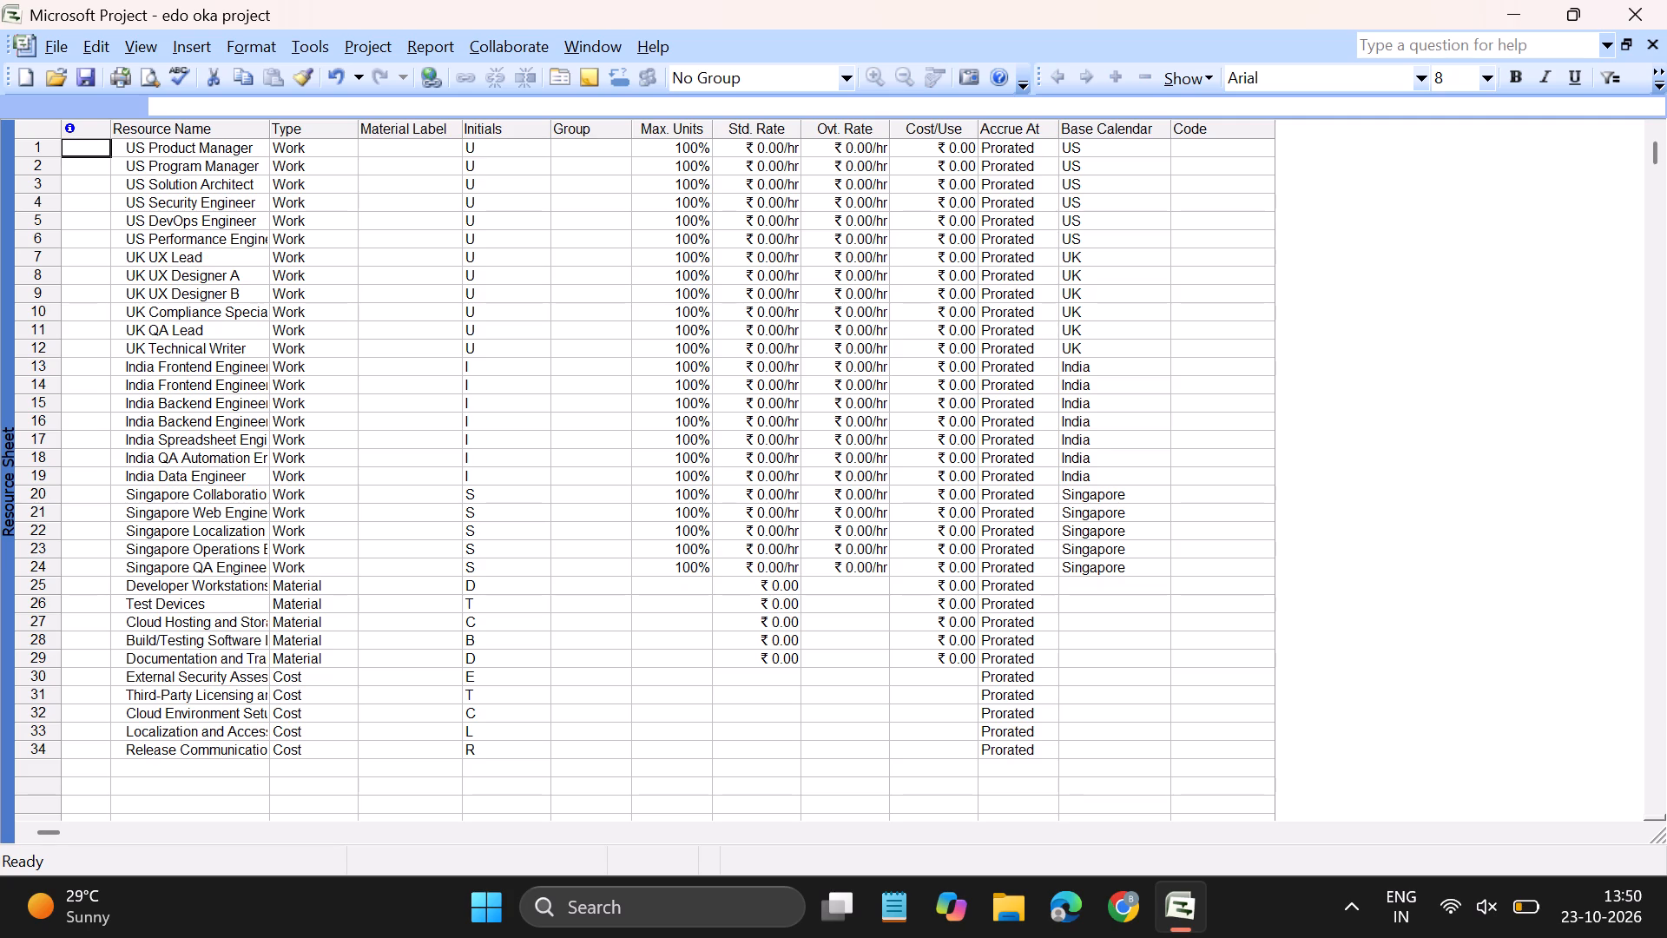
Open the recent Word document OfficeSuite_Pro_24_Month_MS_Project_2007_Exercise from File Explorer.
{"action": "left_click", "coordinate": [1017, 909]}
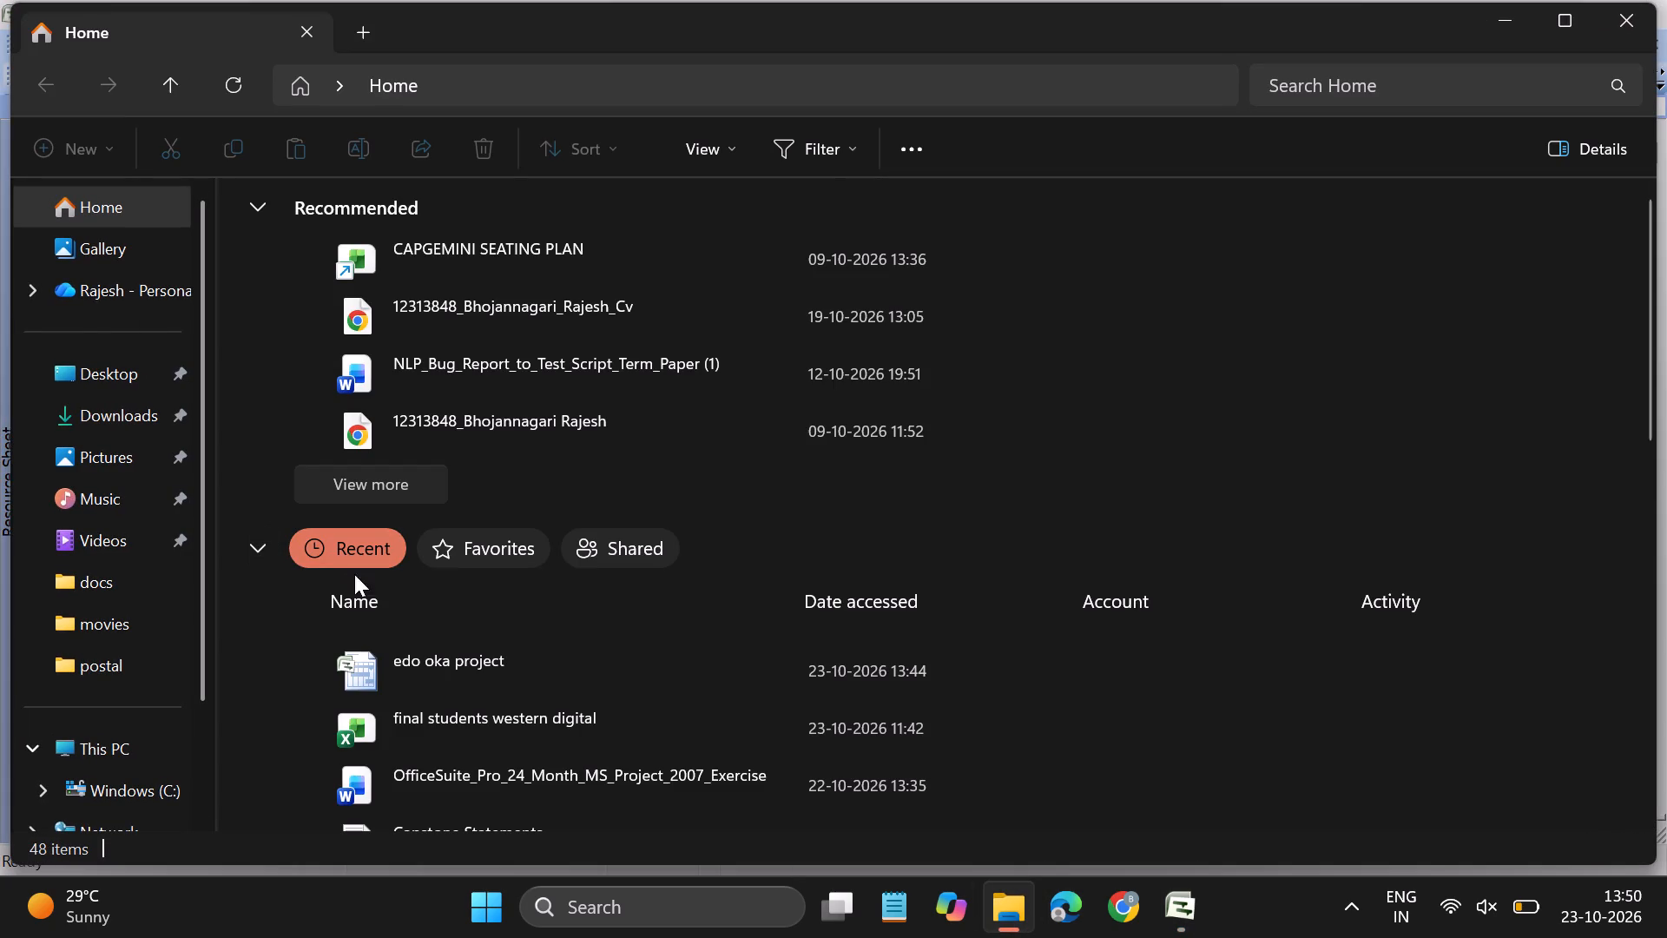
{"action": "double_click", "coordinate": [453, 781]}
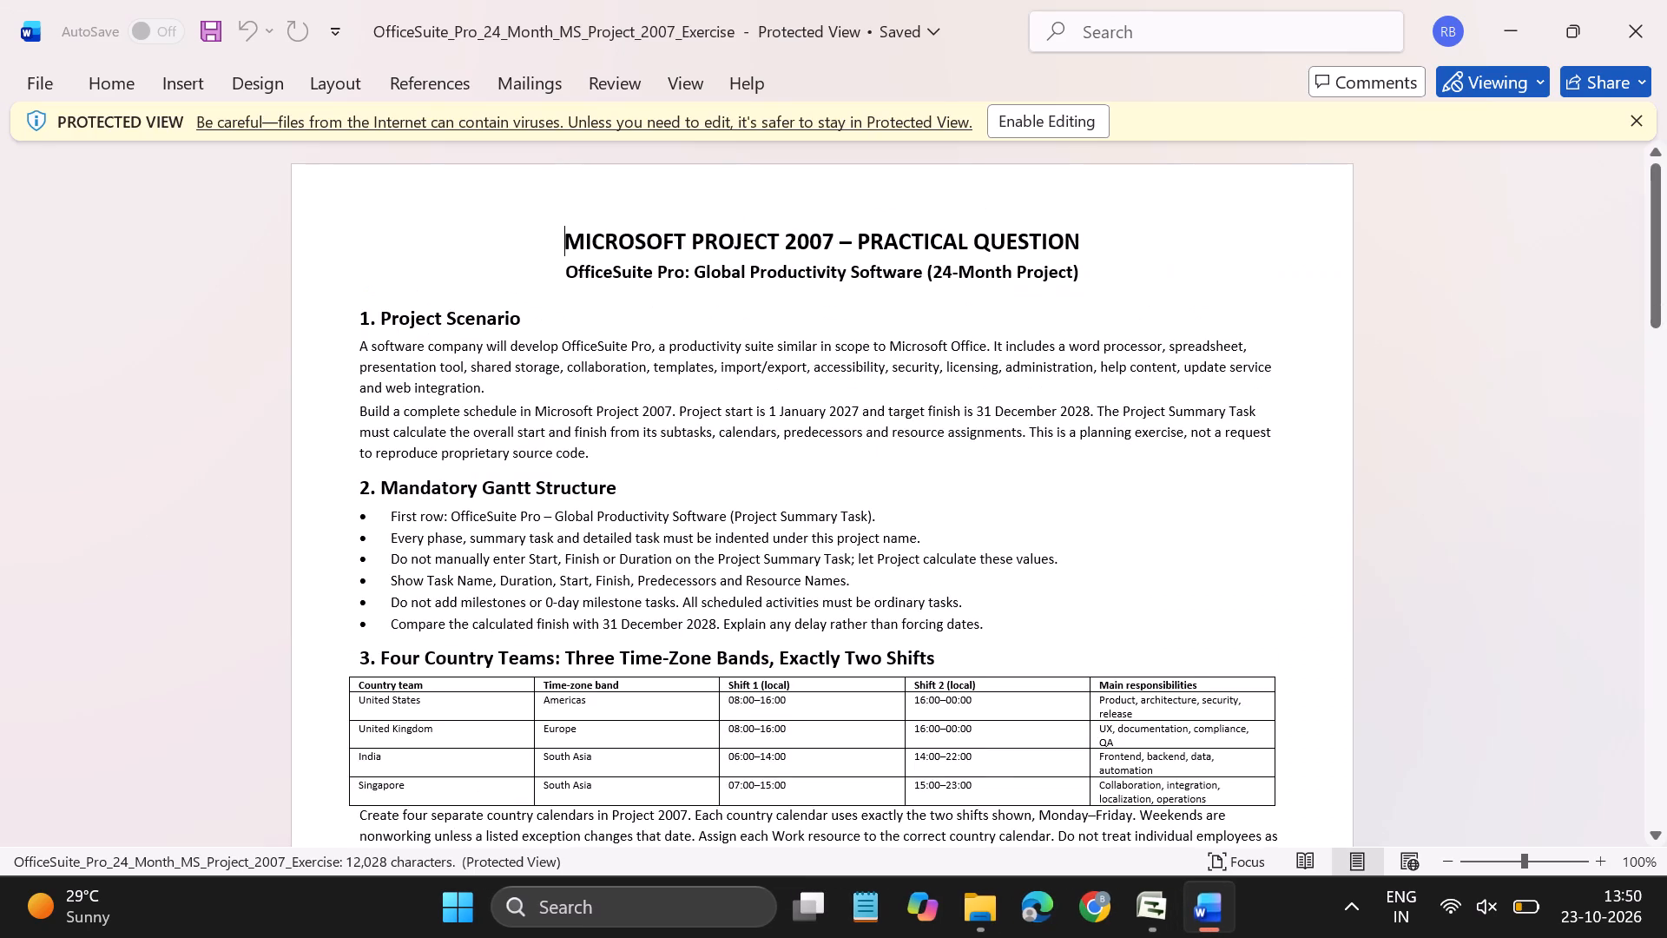
Read through the exercise document, examining its task table, resource list and rates, material and cost resources, budget, required steps and rules.
{"action": "scroll", "coordinate": [538, 688], "scroll_direction": "down", "scroll_amount": 1}
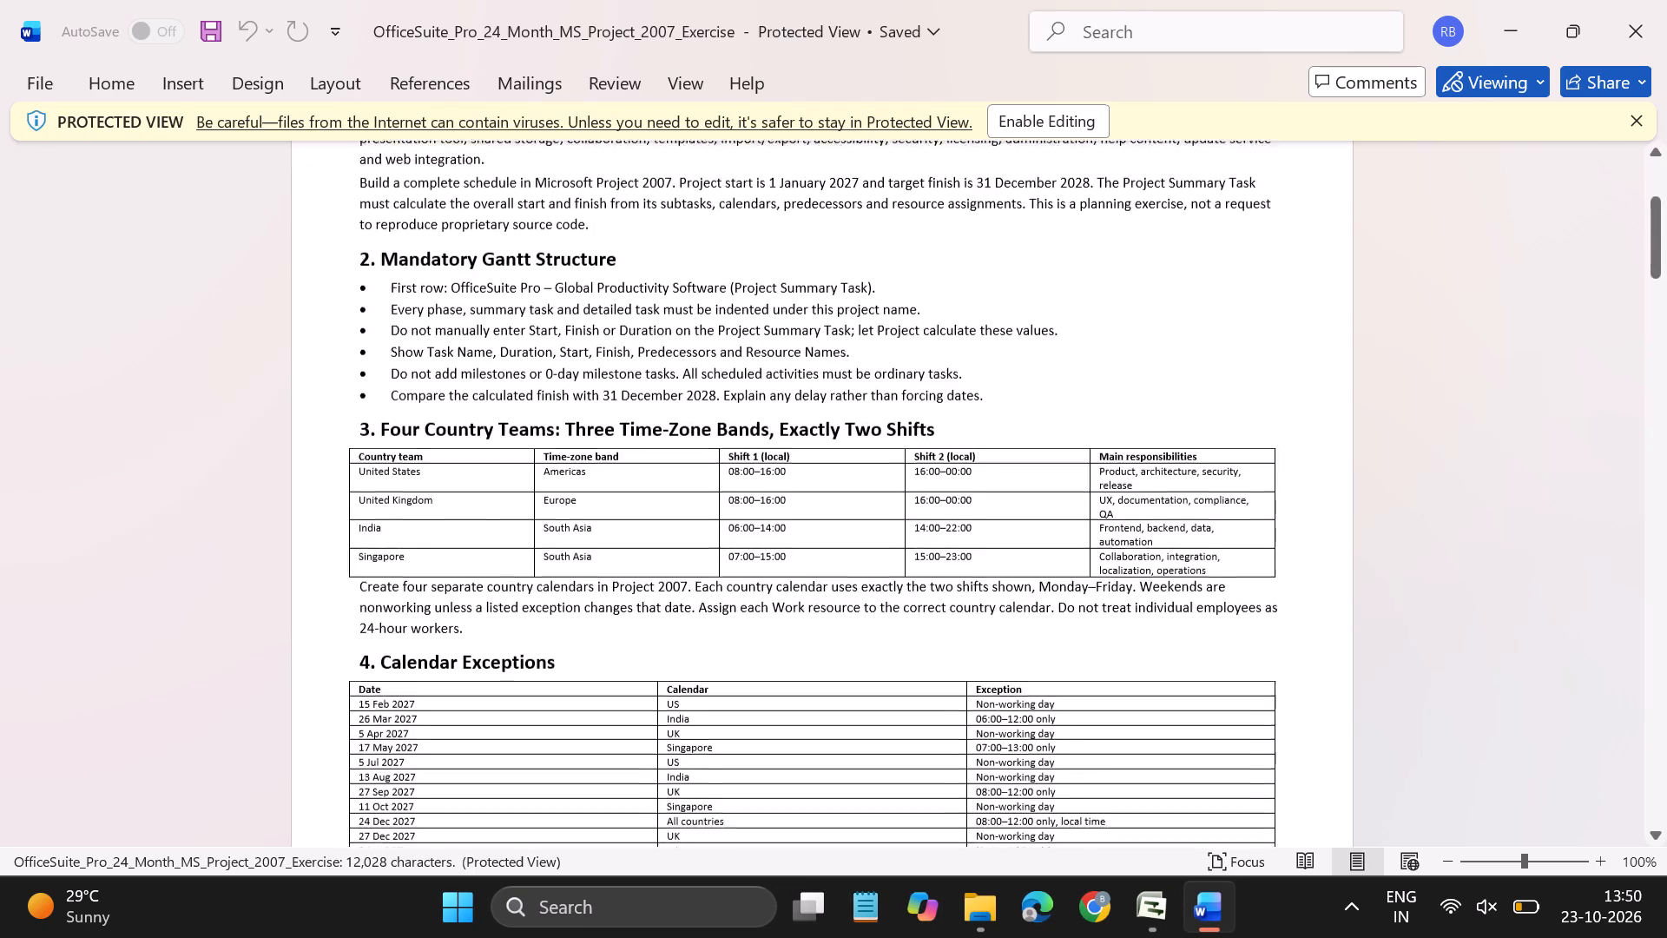
{"action": "scroll", "coordinate": [538, 688], "scroll_direction": "down", "scroll_amount": 7}
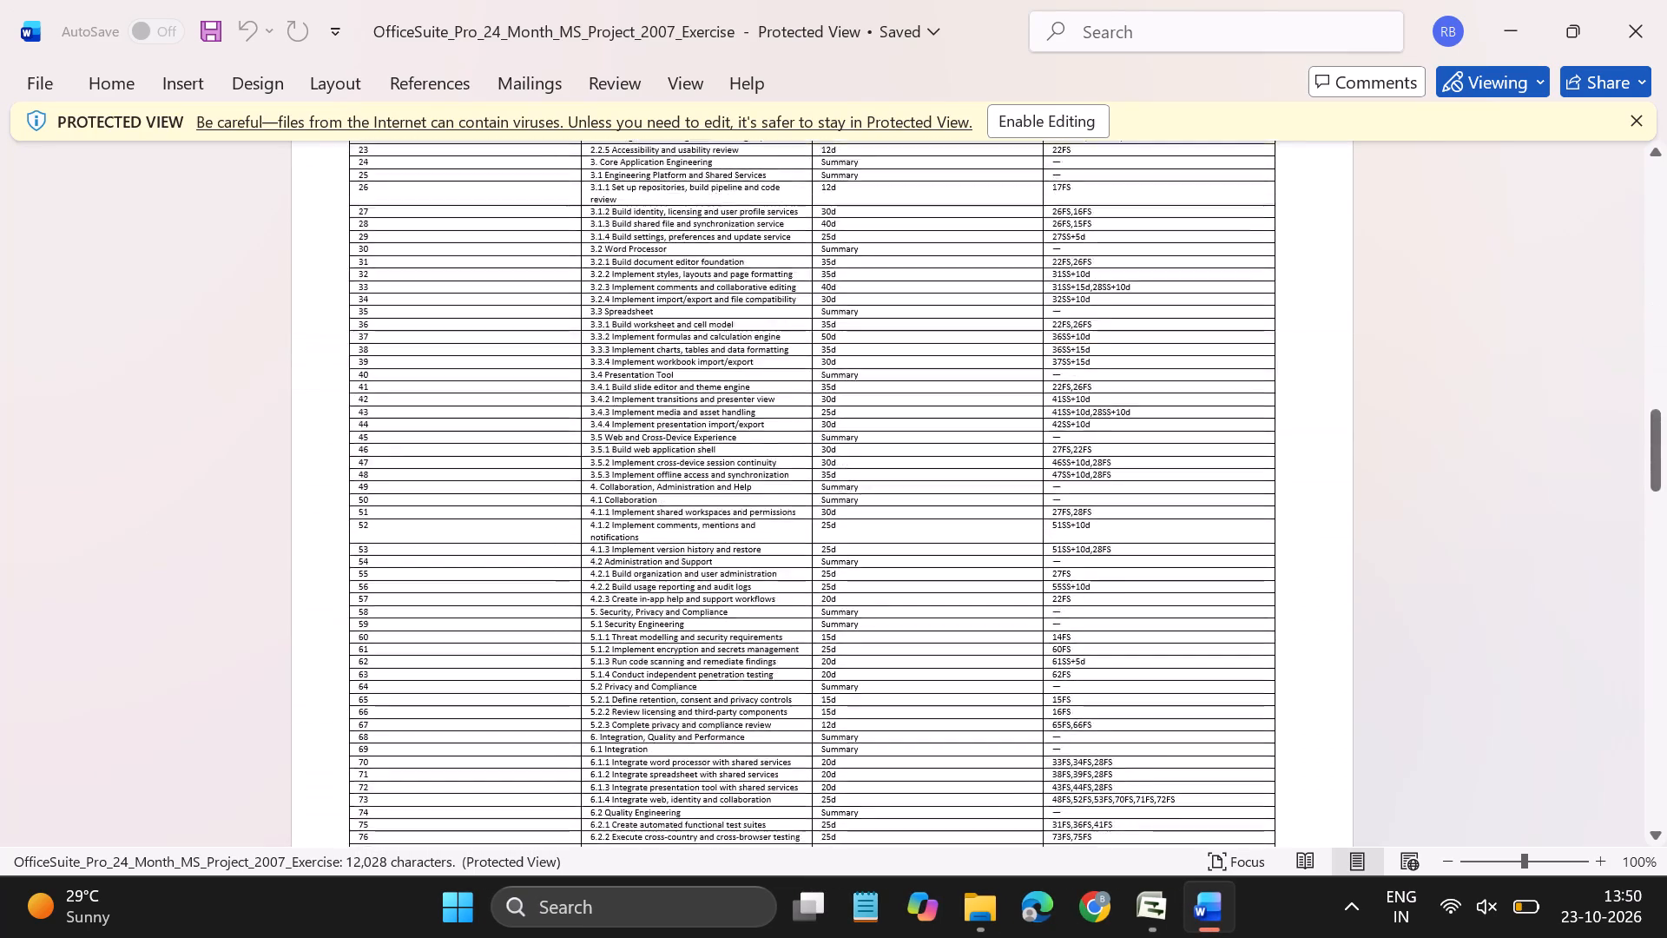
{"action": "scroll", "coordinate": [538, 688], "scroll_direction": "down", "scroll_amount": 4}
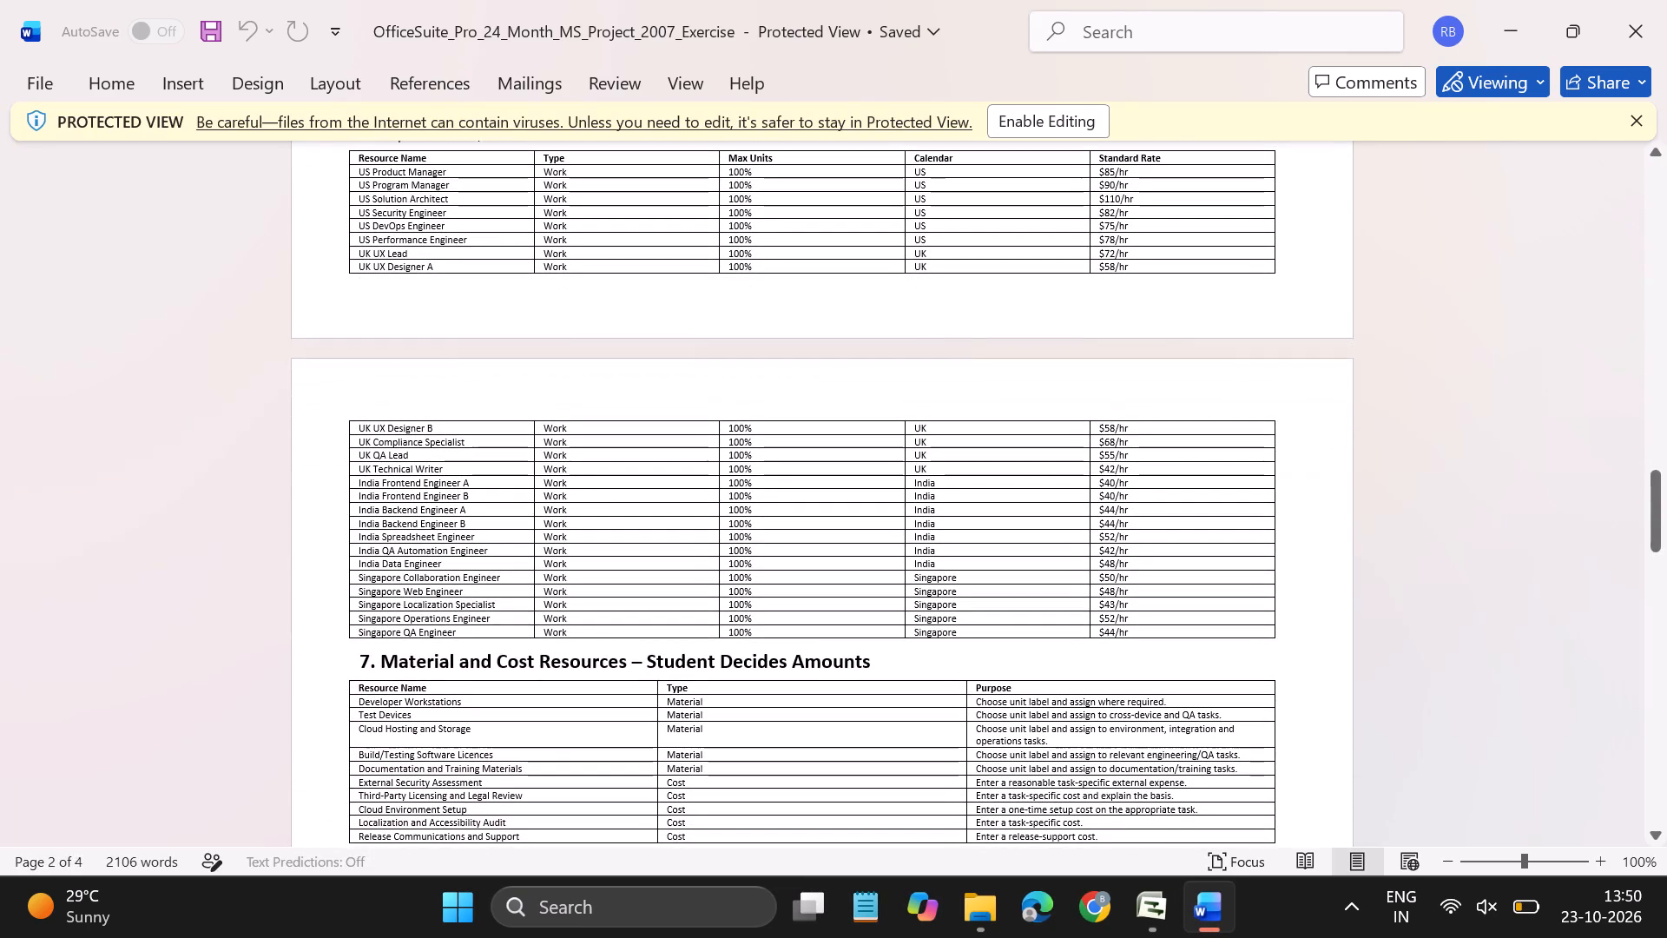
{"action": "scroll", "coordinate": [538, 688], "scroll_direction": "down", "scroll_amount": 2}
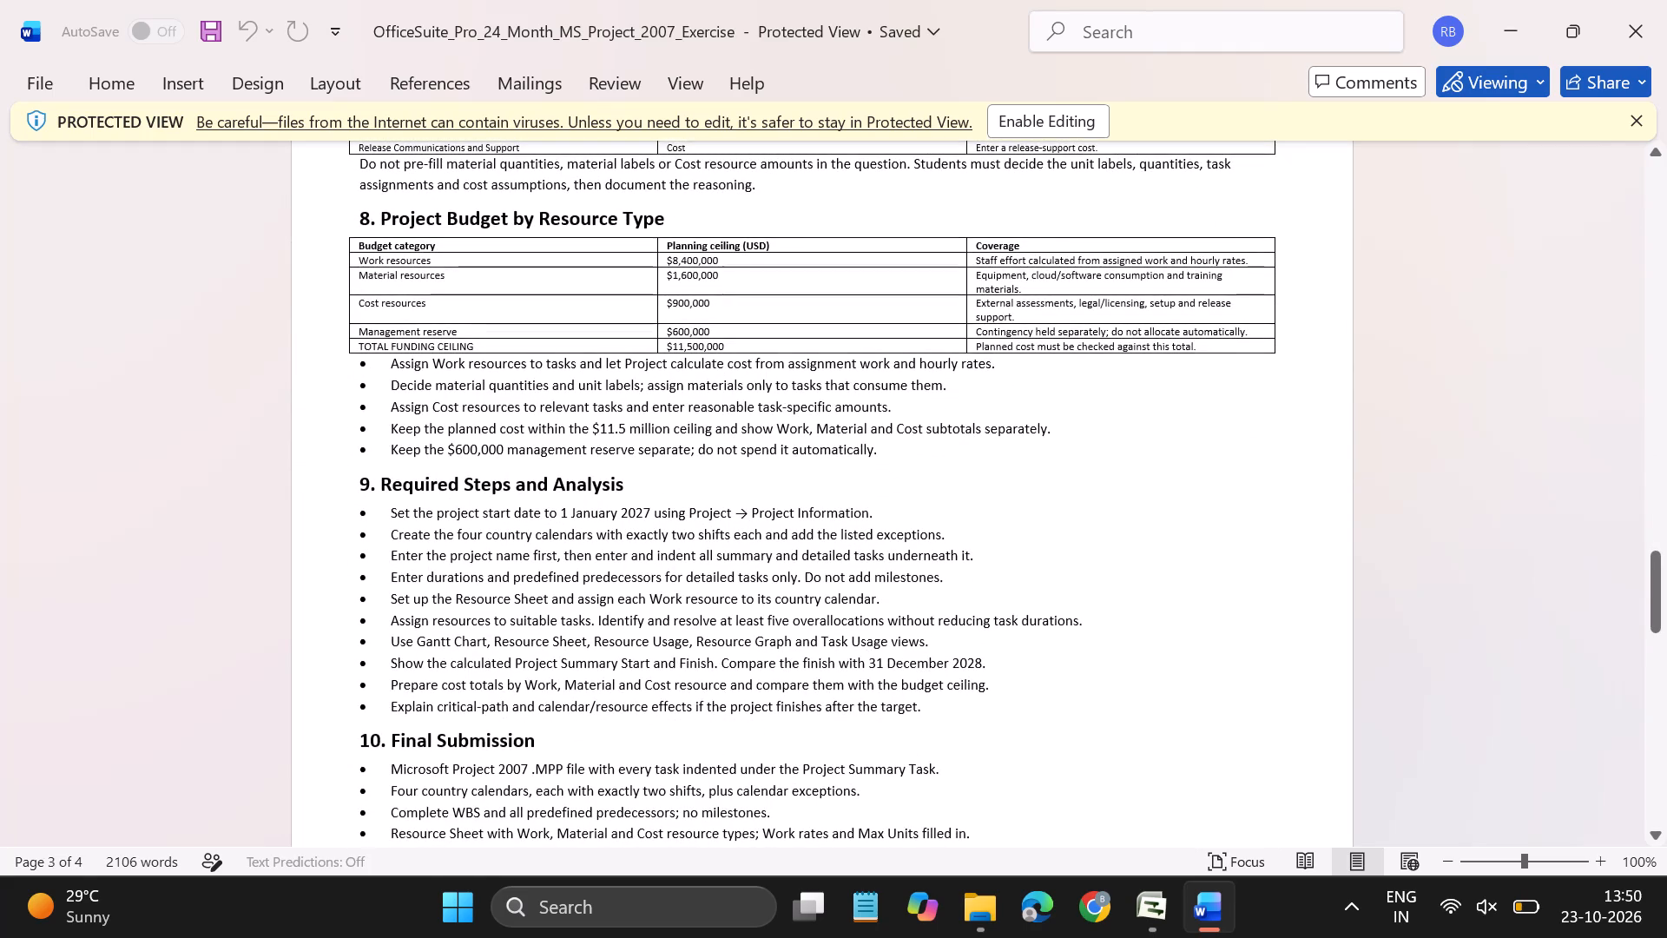
{"action": "scroll", "coordinate": [538, 688], "scroll_direction": "up", "scroll_amount": 7}
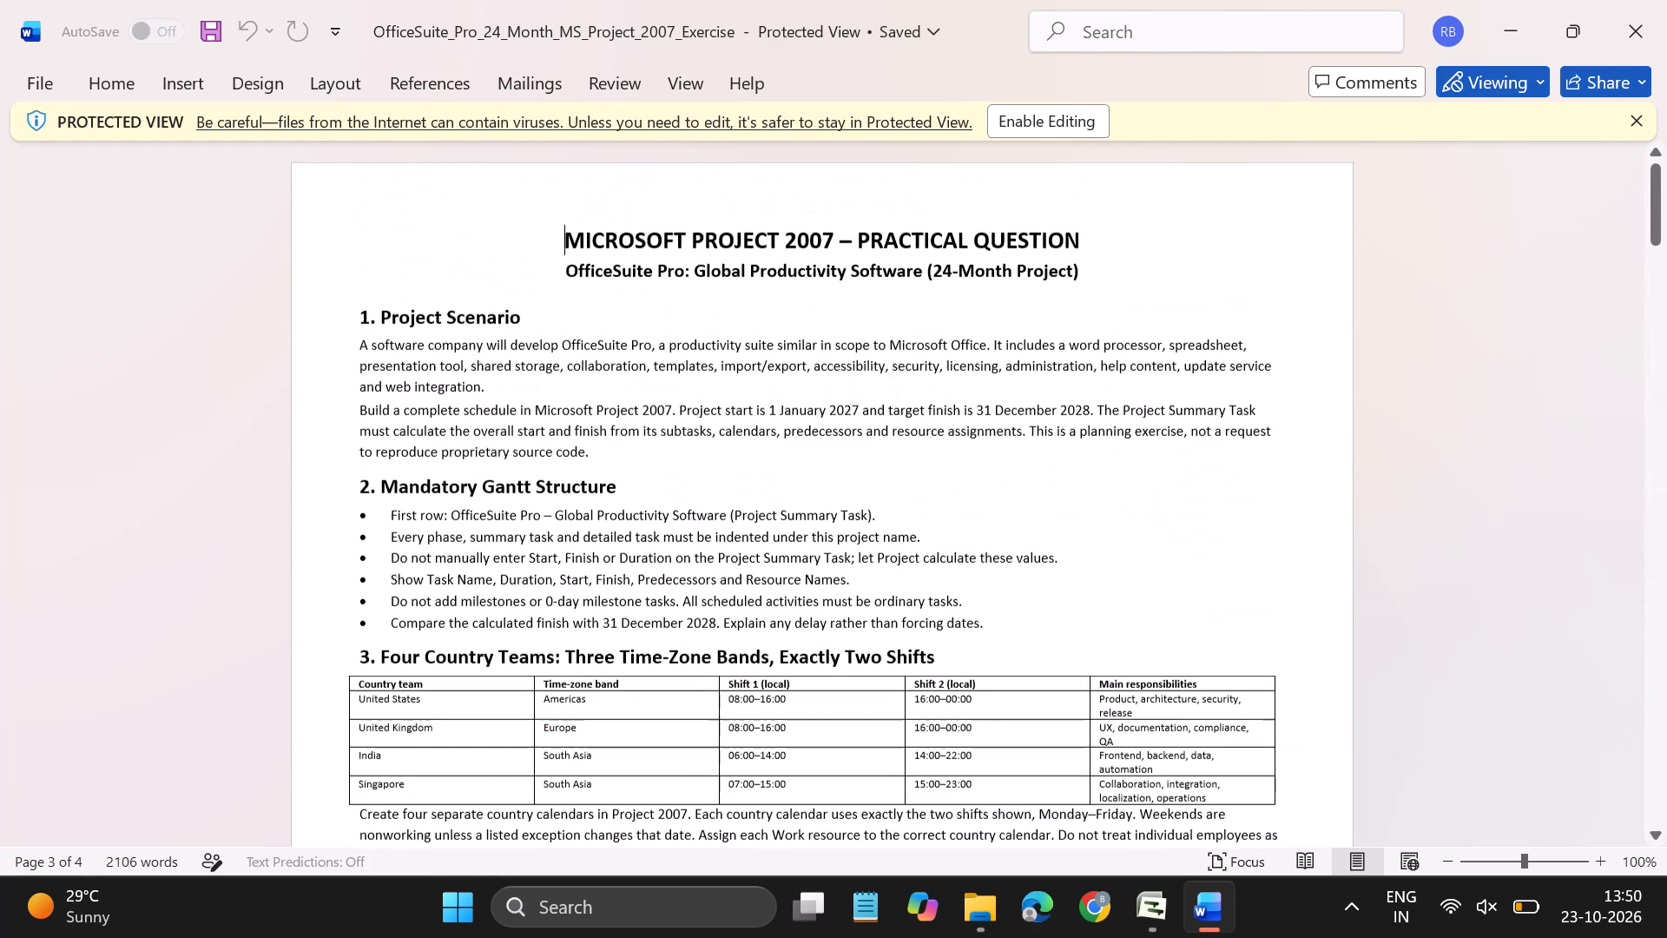
{"action": "scroll", "coordinate": [538, 688], "scroll_direction": "up", "scroll_amount": 1}
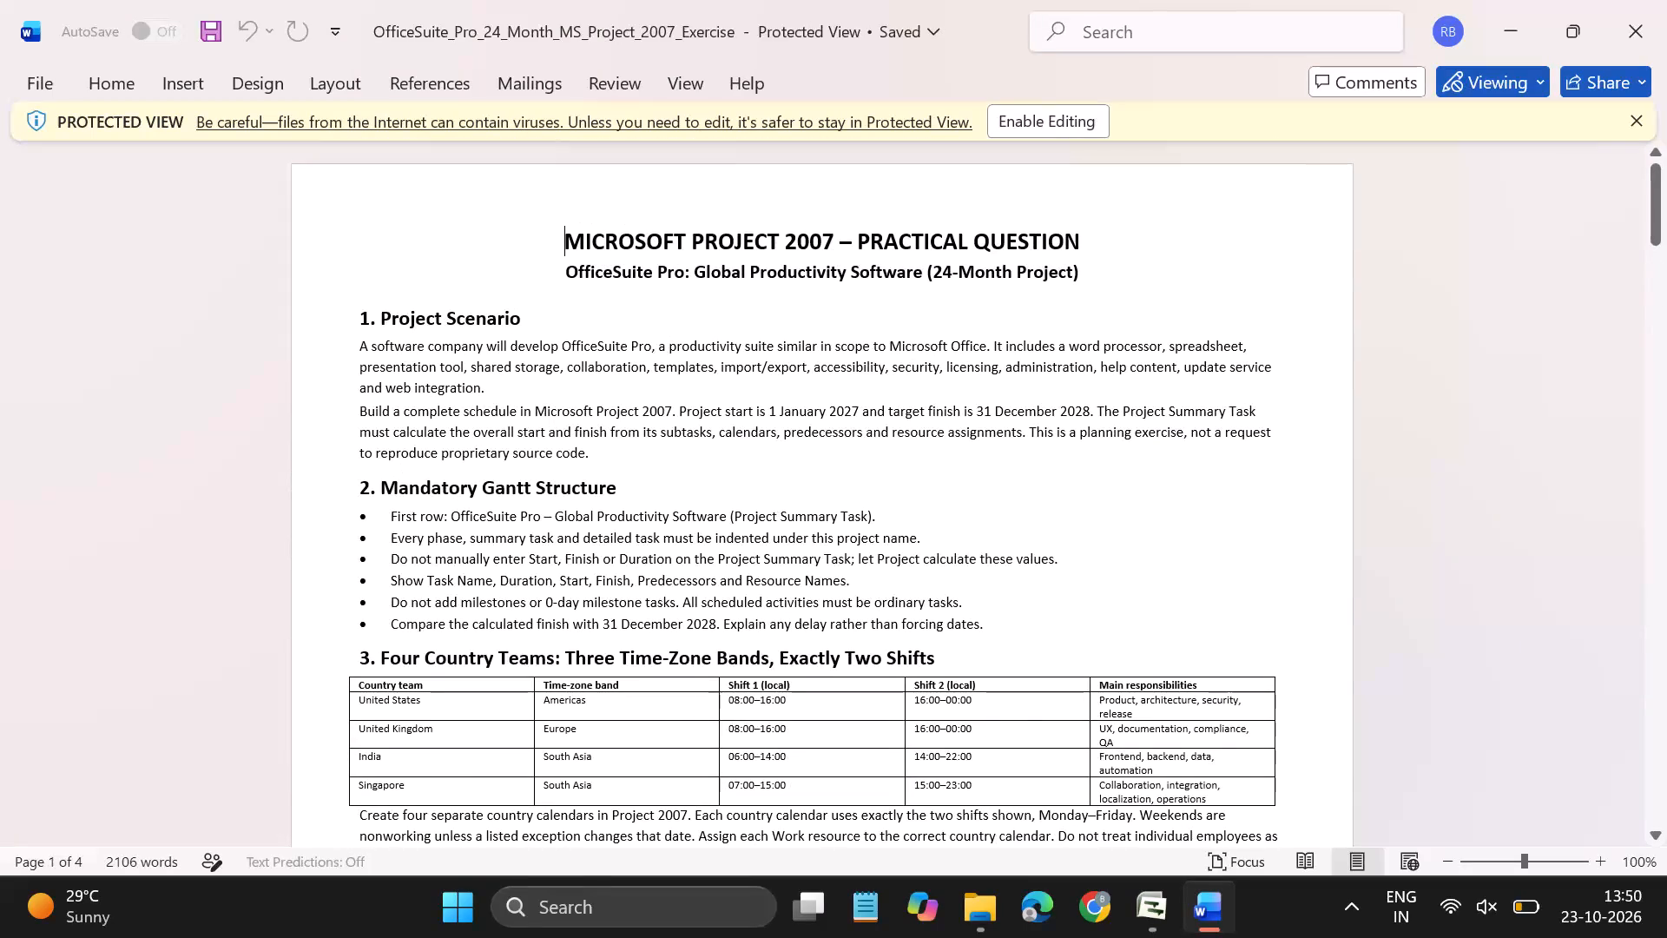
{"action": "scroll", "coordinate": [538, 688], "scroll_direction": "down", "scroll_amount": 12}
{"action": "scroll", "coordinate": [538, 688], "scroll_direction": "up", "scroll_amount": 1}
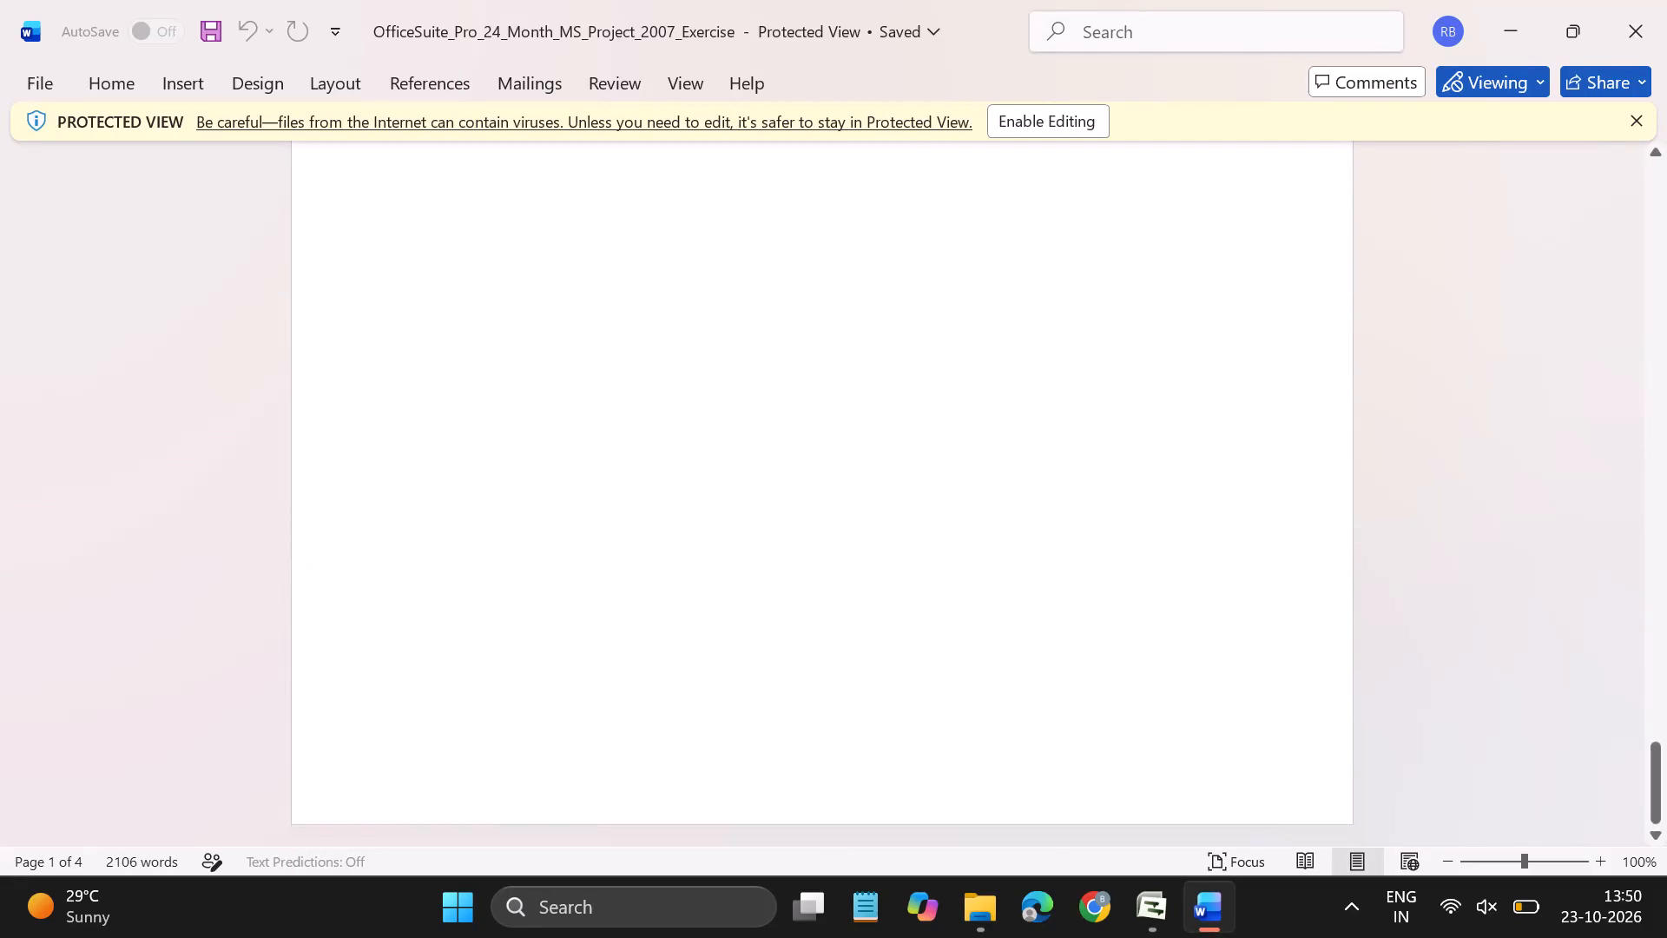
{"action": "scroll", "coordinate": [538, 688], "scroll_direction": "up", "scroll_amount": 1}
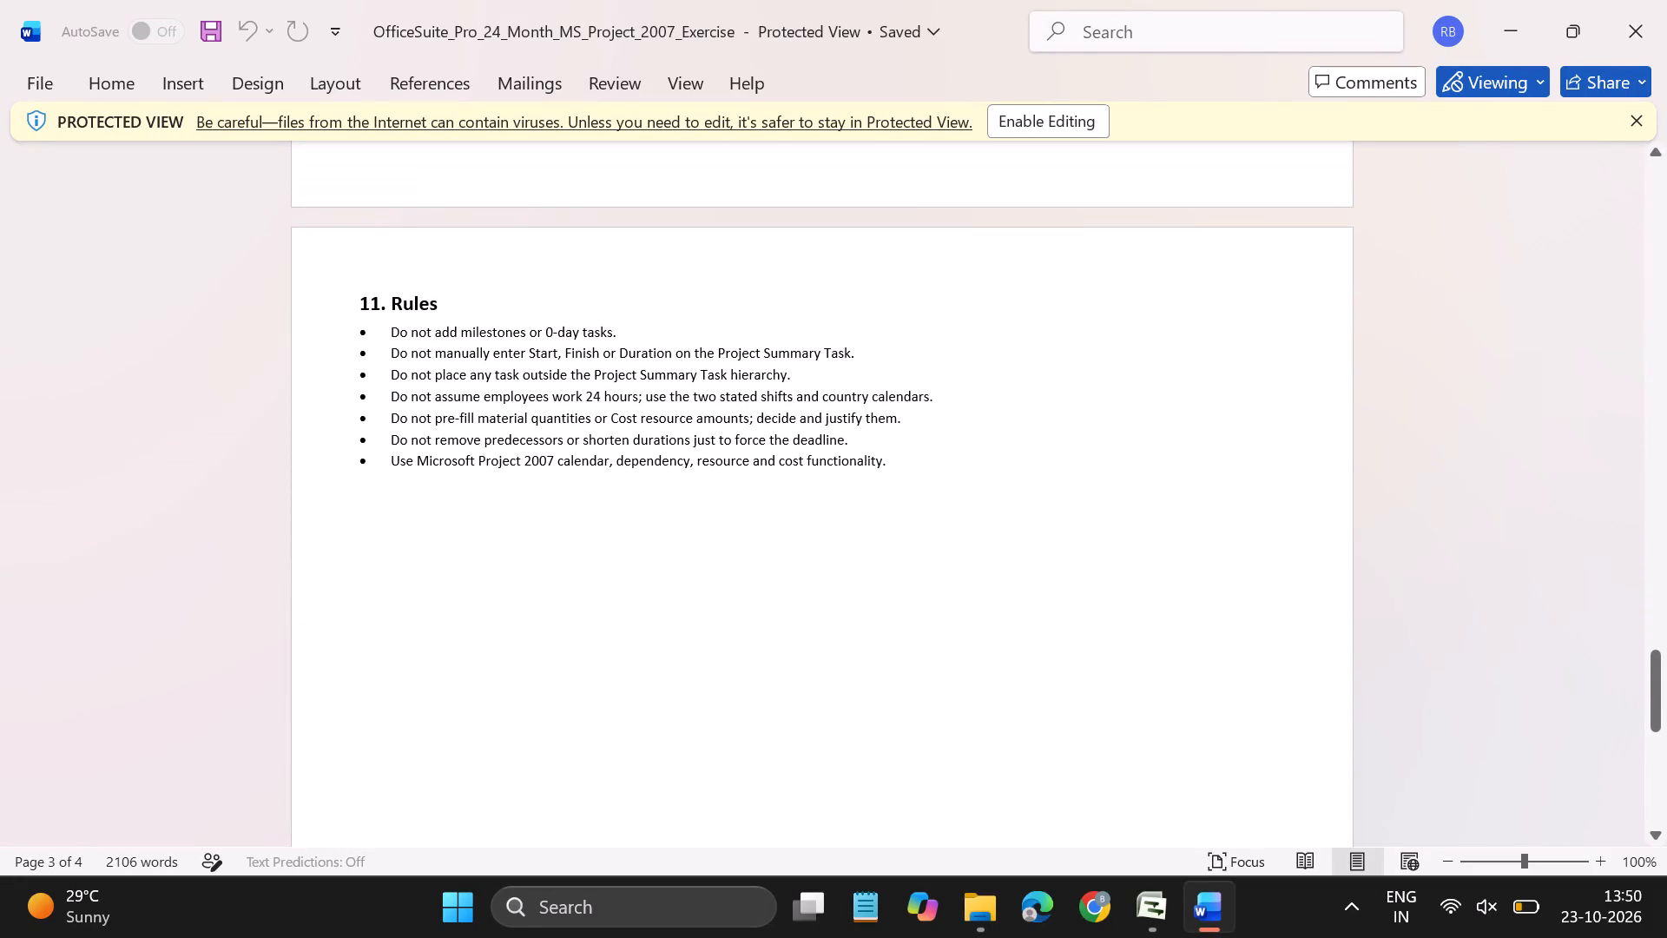
{"action": "scroll", "coordinate": [538, 688], "scroll_direction": "up", "scroll_amount": 19}
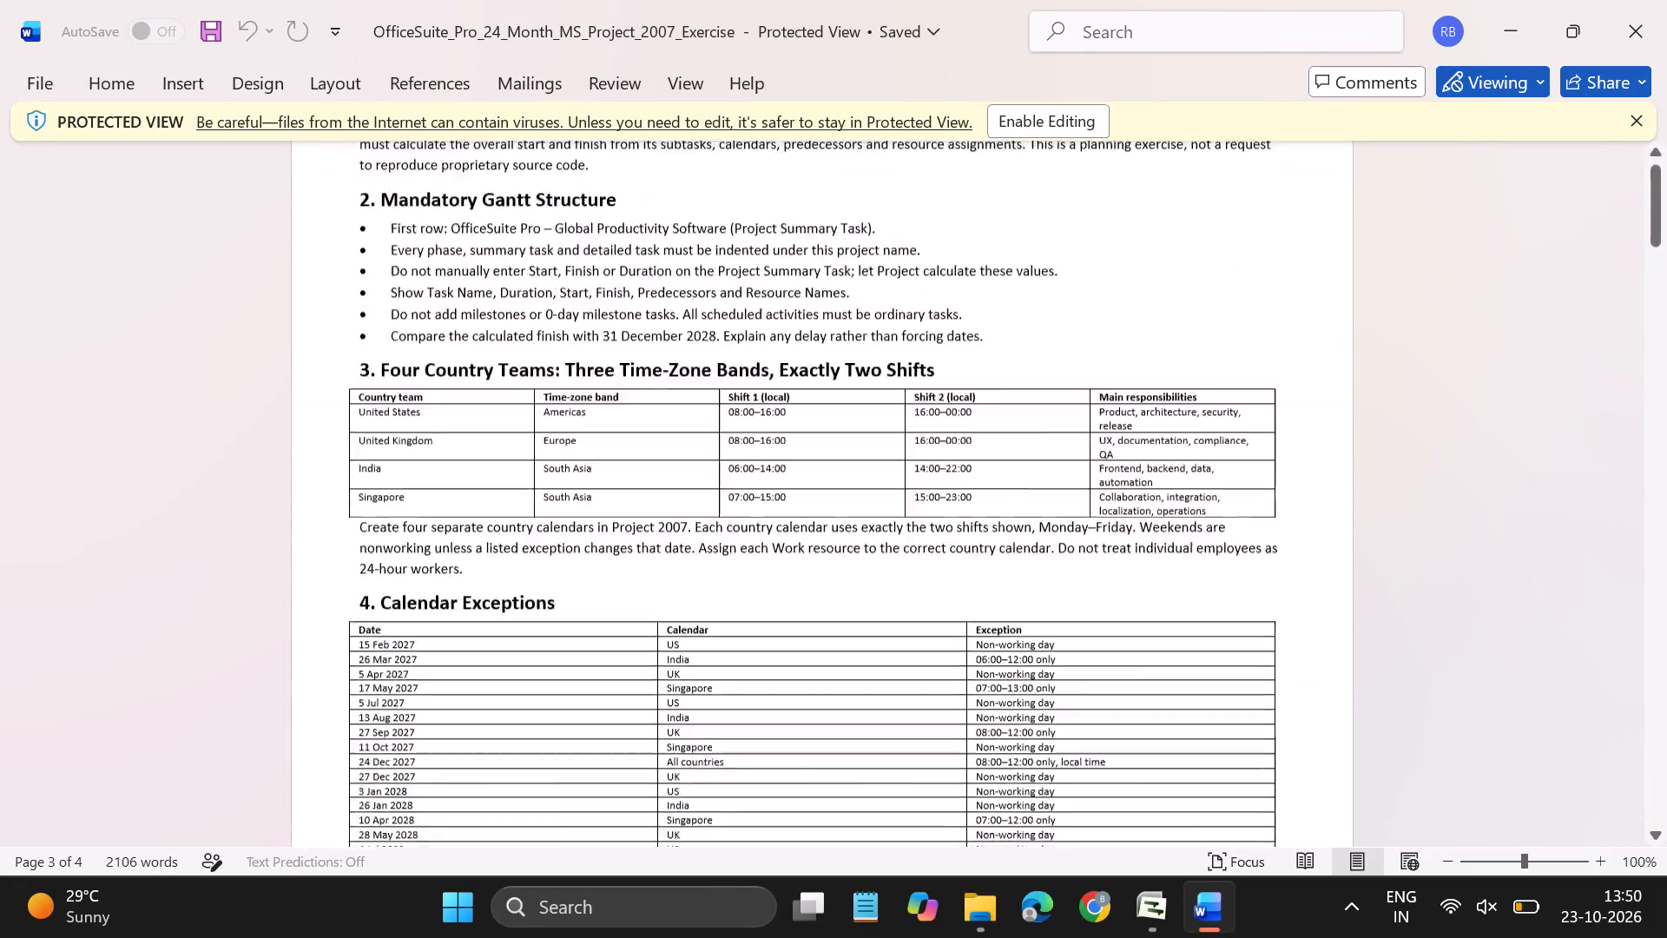
{"action": "scroll", "coordinate": [538, 688], "scroll_direction": "up", "scroll_amount": 18}
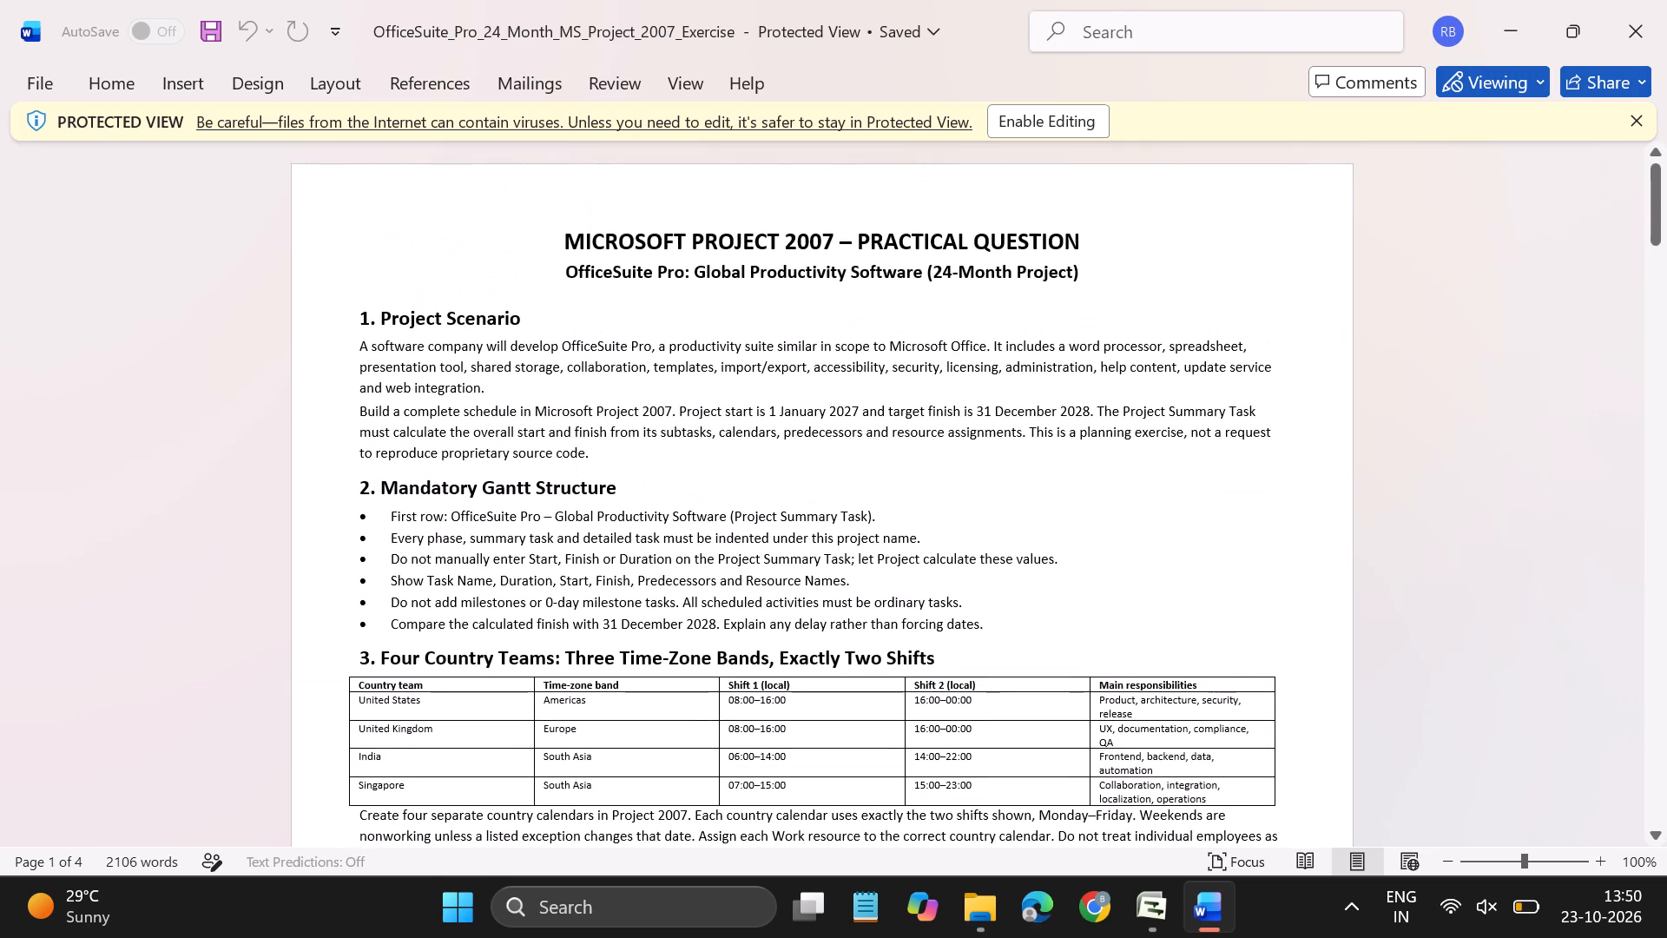
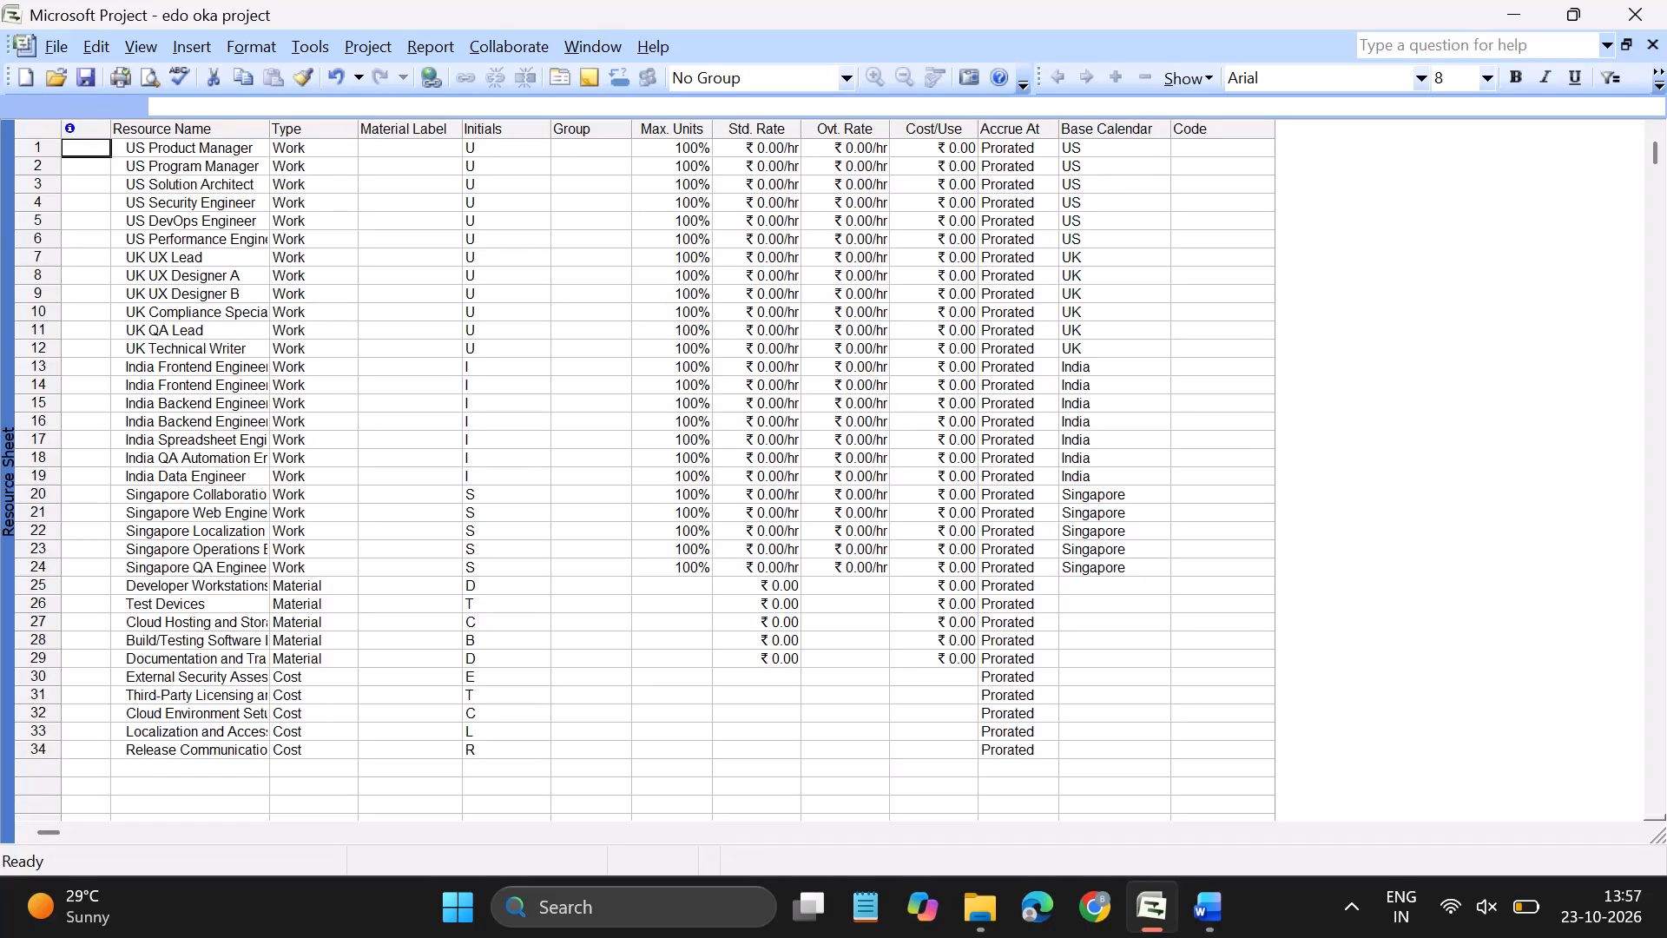
Switch the project from the Resource Sheet to the Gantt Chart view.
{"action": "left_click", "coordinate": [151, 40]}
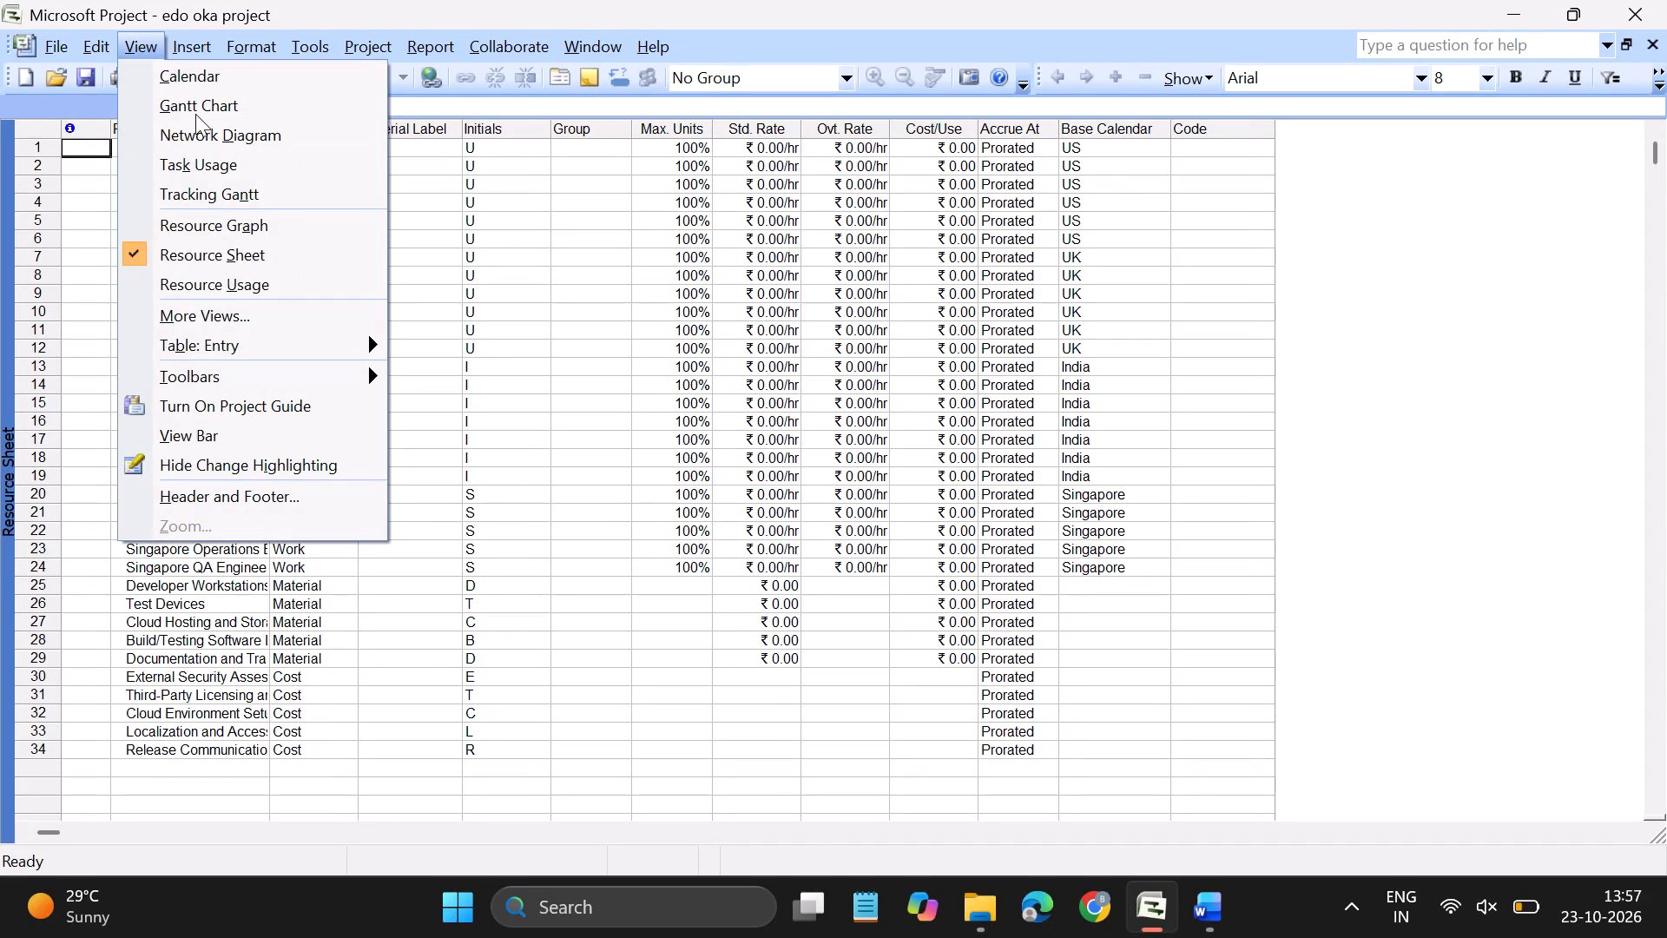
{"action": "left_click", "coordinate": [195, 114]}
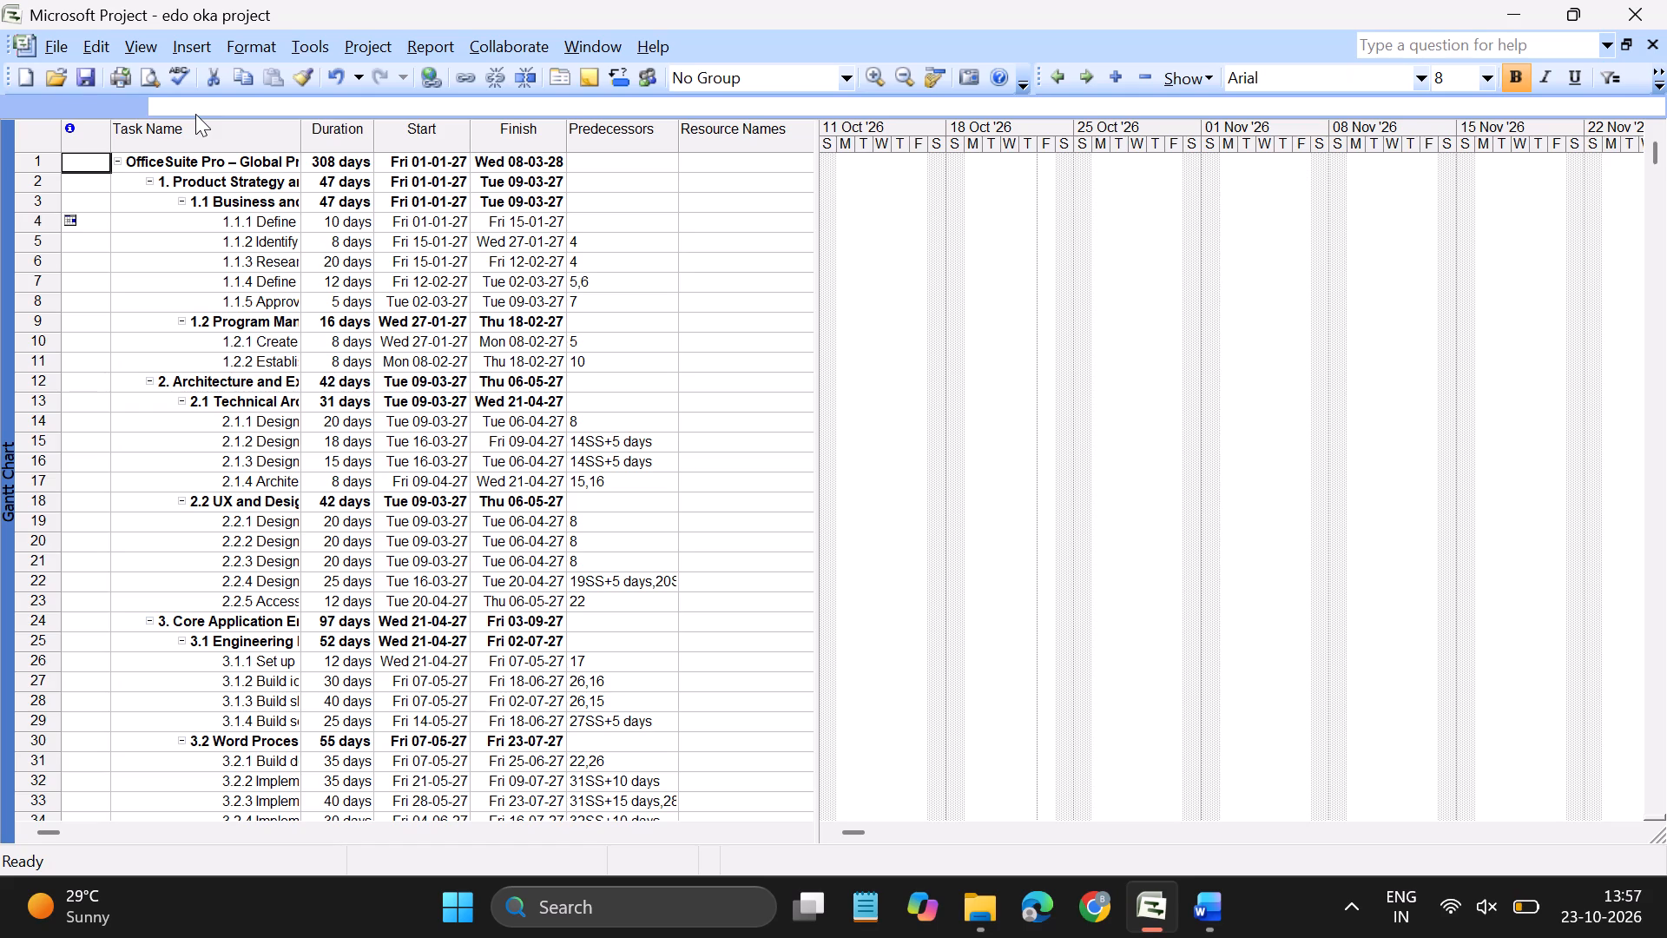
Open the project information and set the project start date to Fri 01-01-27.
{"action": "left_click", "coordinate": [369, 44]}
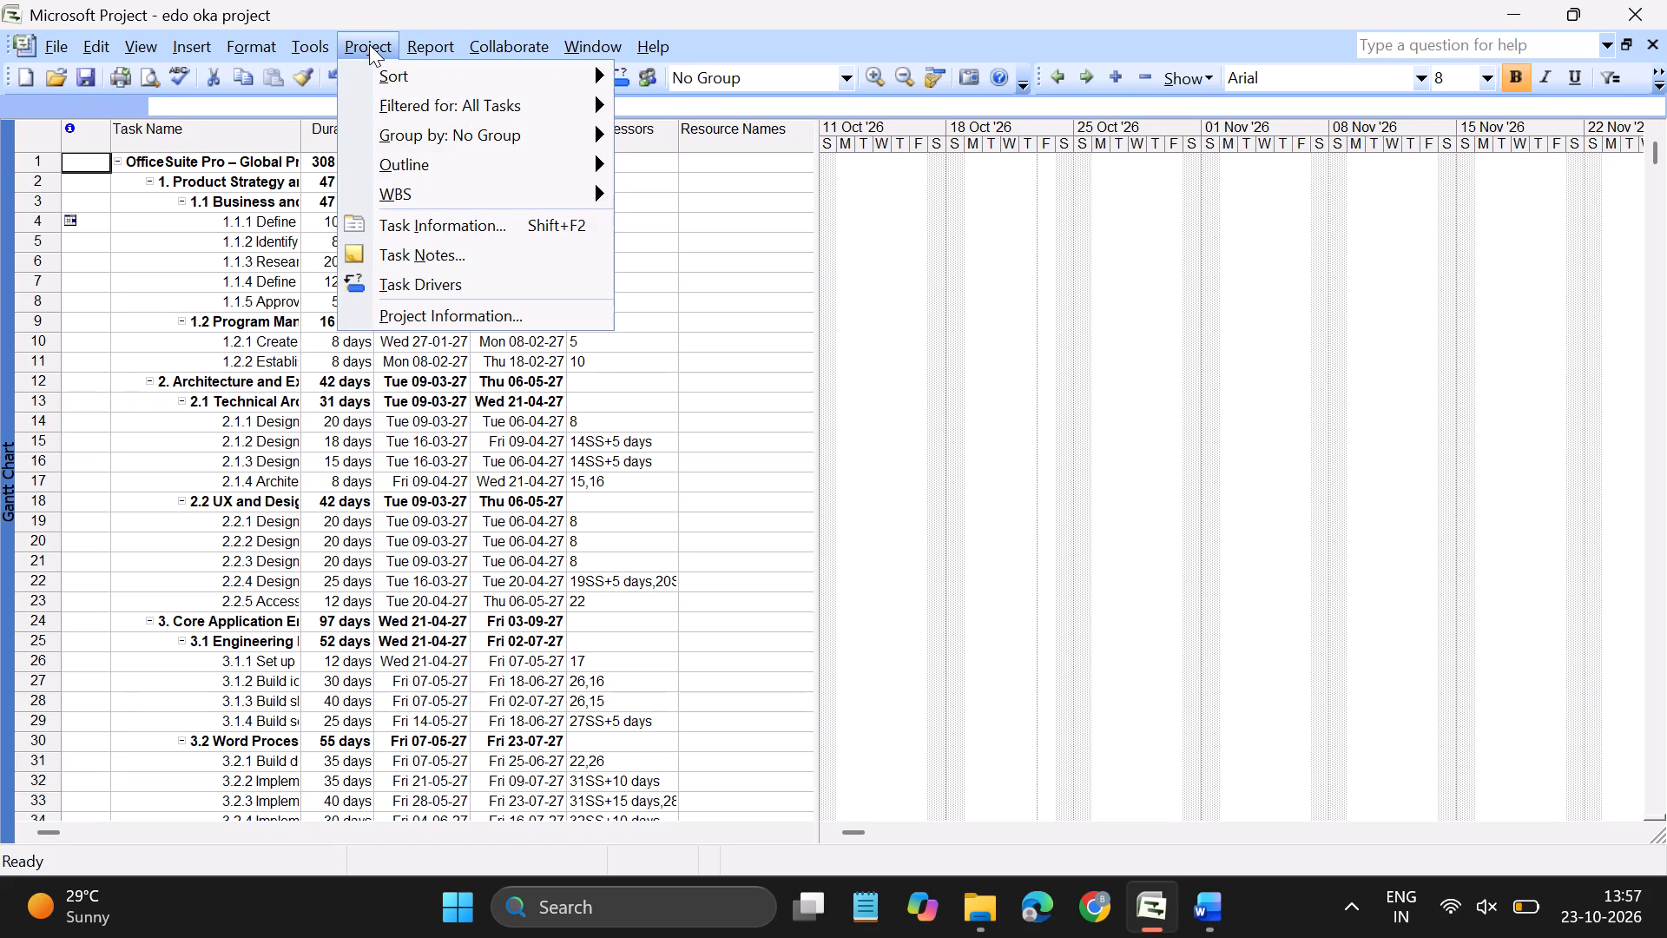
{"action": "left_click", "coordinate": [396, 314]}
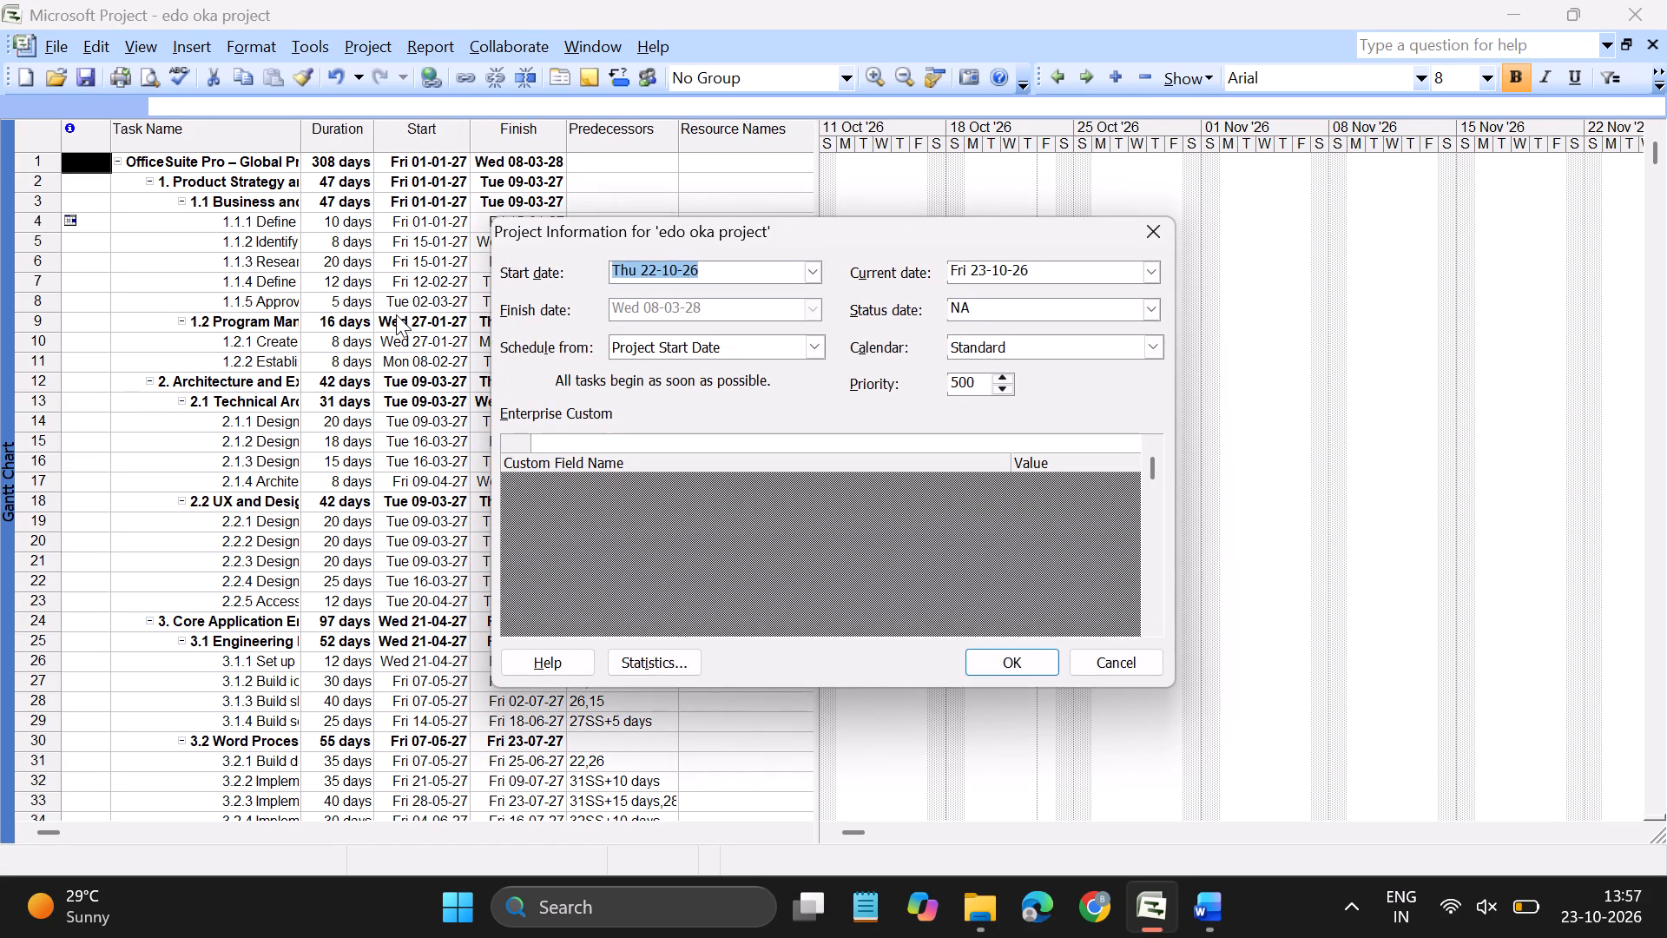
{"action": "left_click", "coordinate": [815, 275]}
{"action": "left_click", "coordinate": [802, 299]}
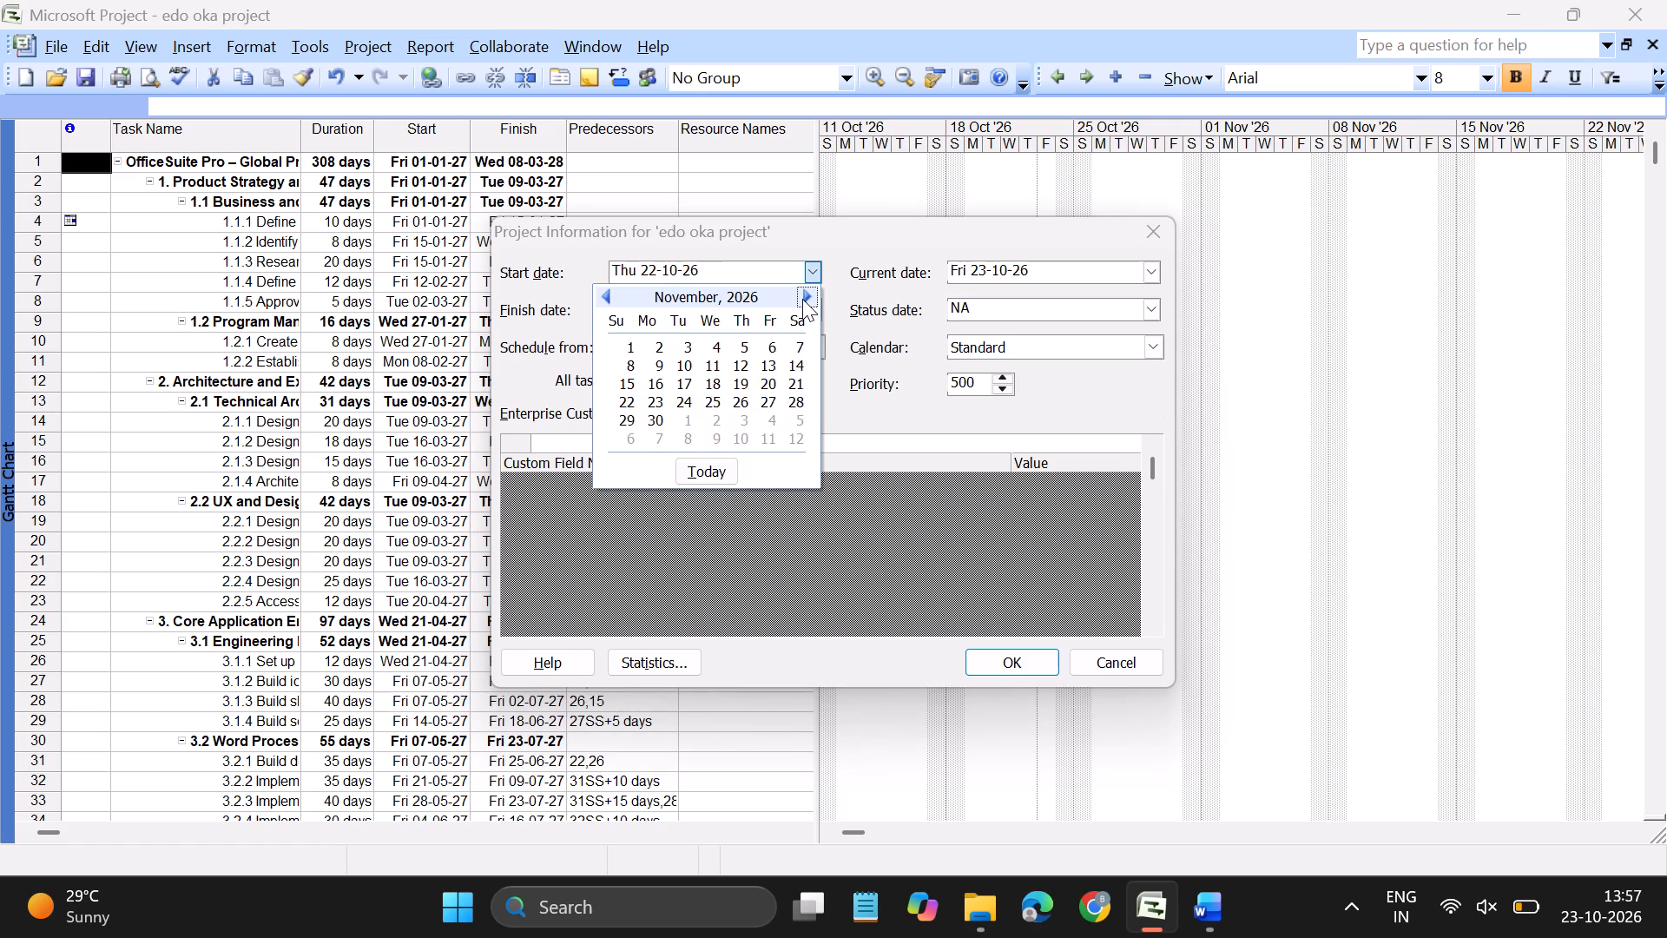
{"action": "left_click", "coordinate": [802, 299]}
{"action": "left_click", "coordinate": [802, 299]}
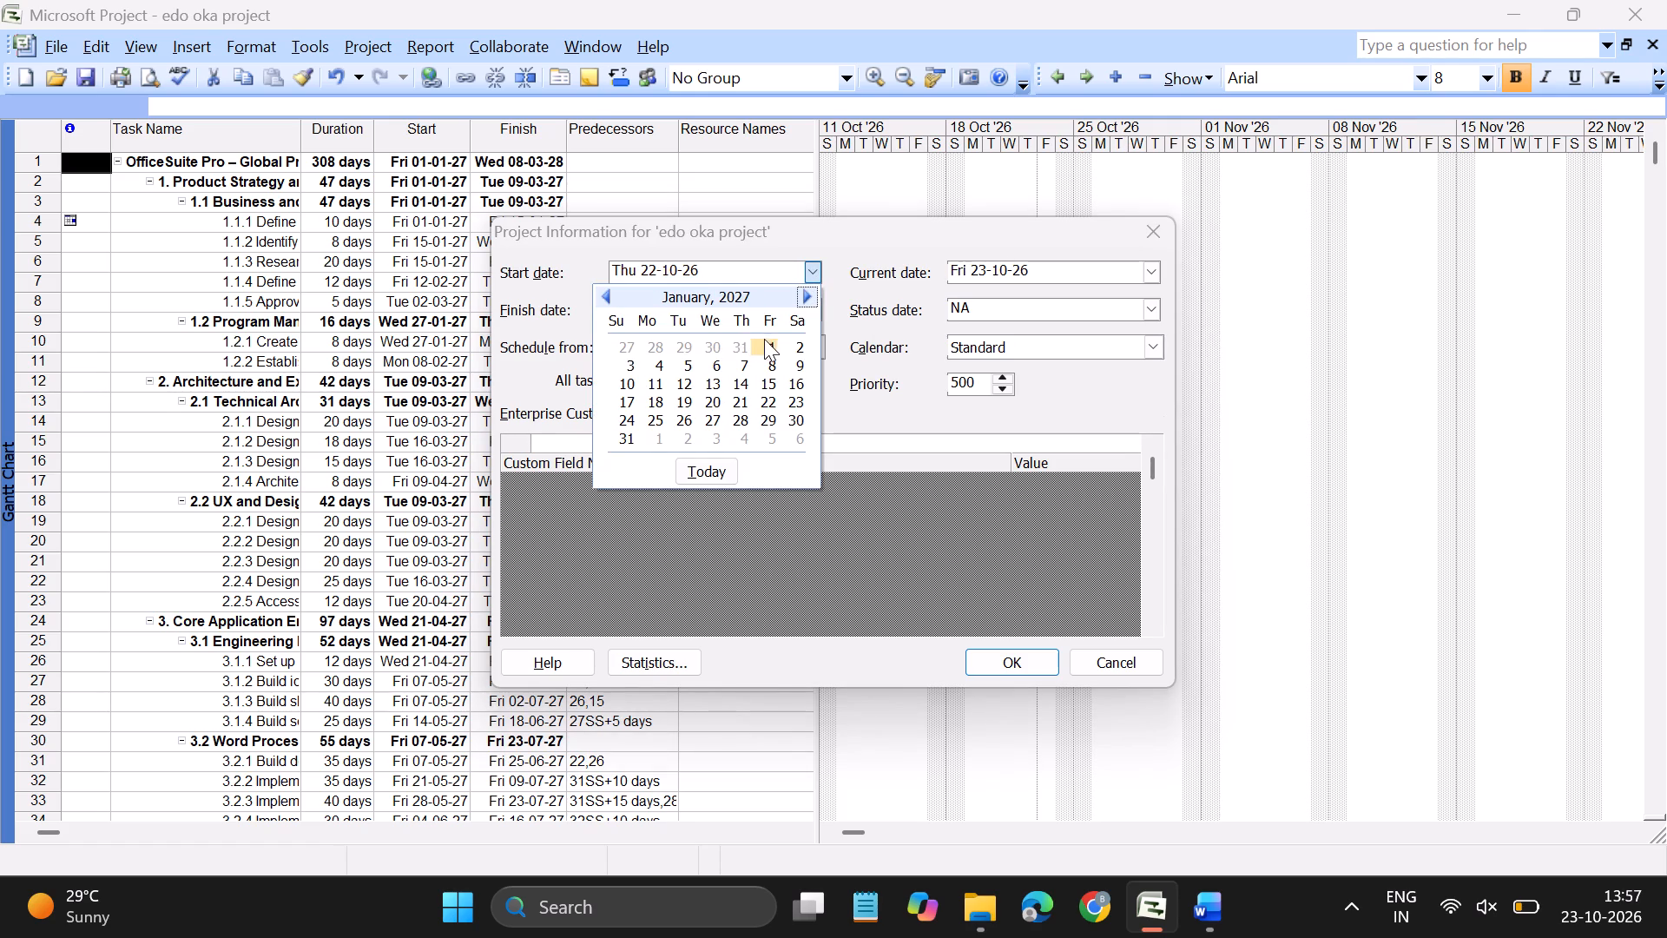
{"action": "left_click", "coordinate": [766, 345]}
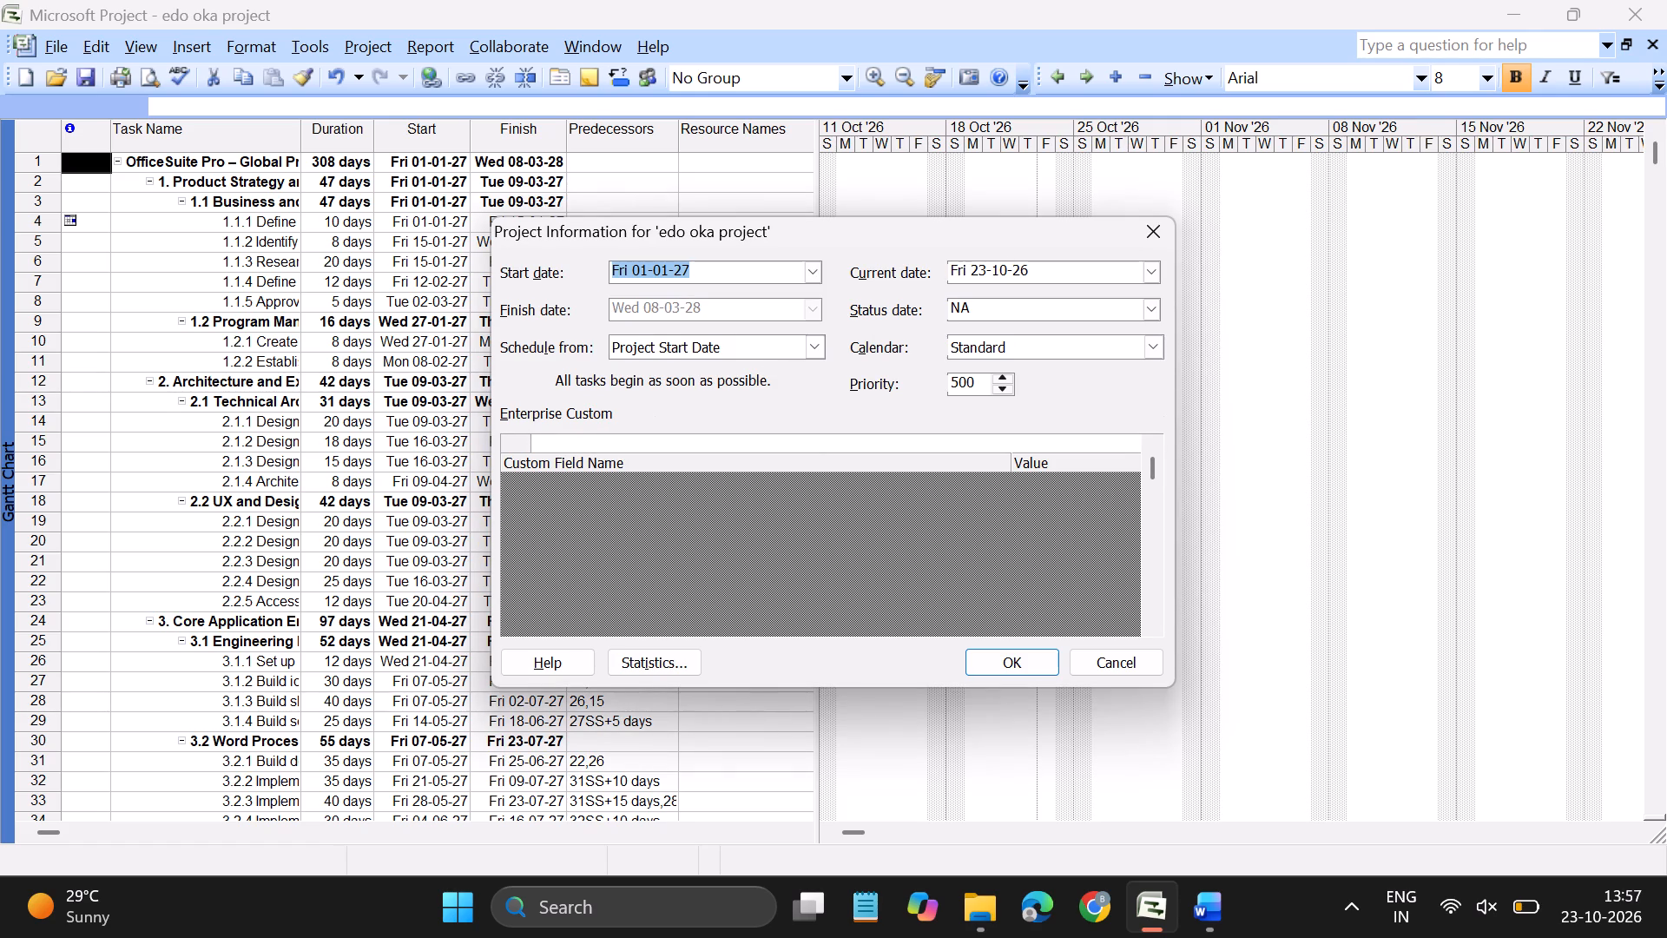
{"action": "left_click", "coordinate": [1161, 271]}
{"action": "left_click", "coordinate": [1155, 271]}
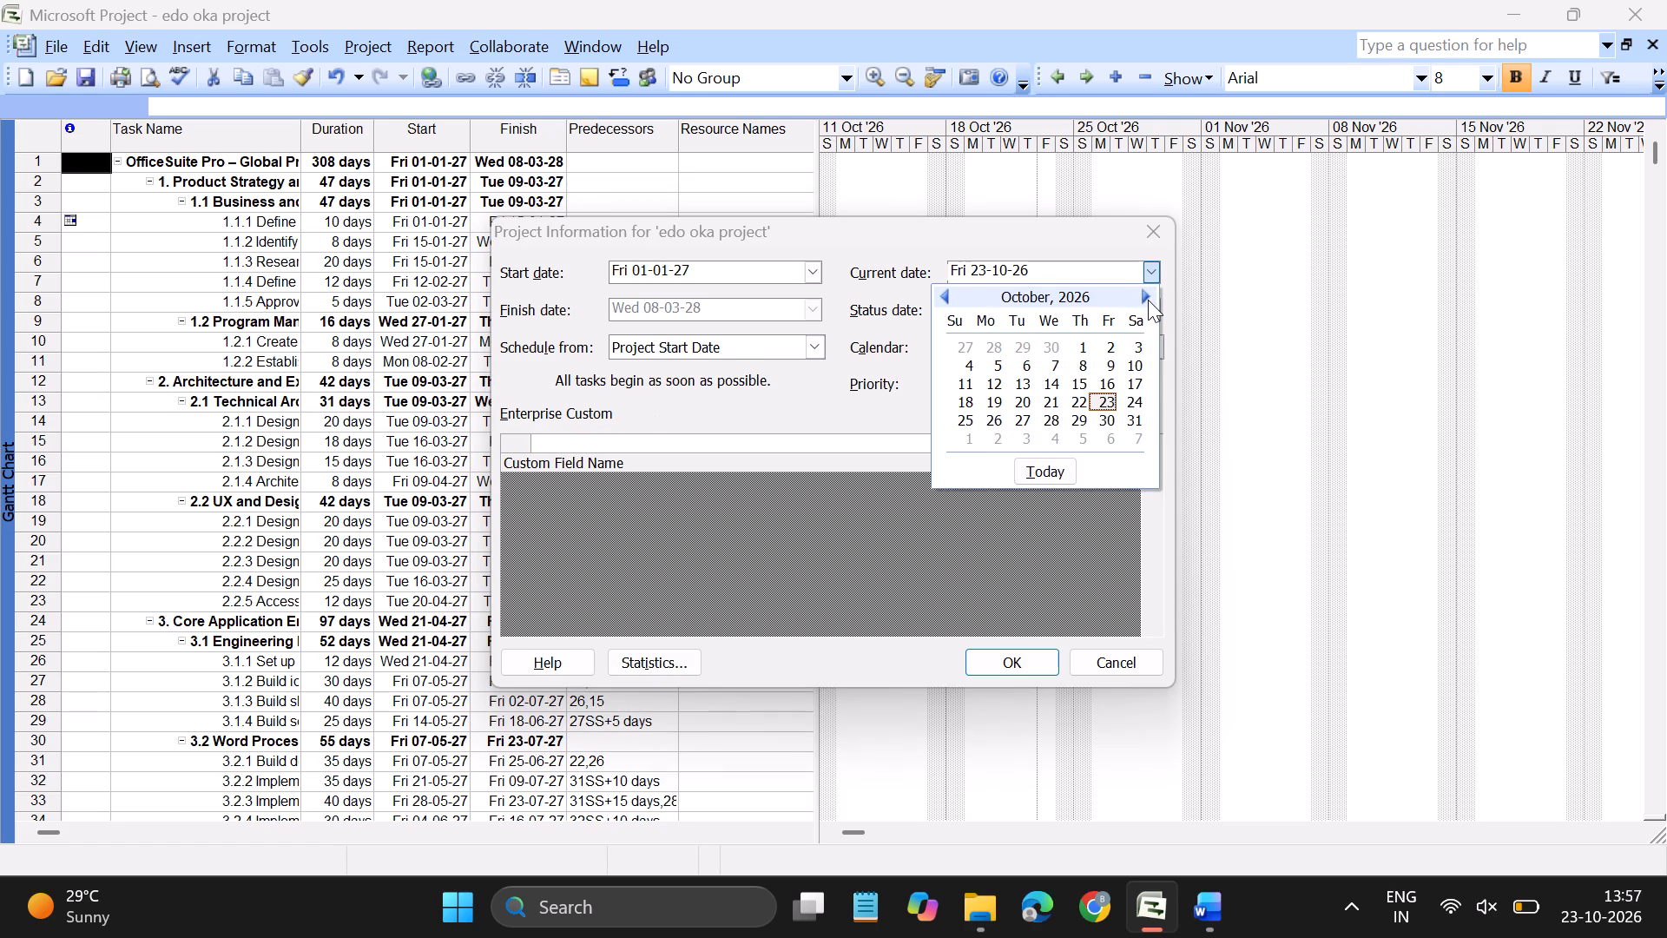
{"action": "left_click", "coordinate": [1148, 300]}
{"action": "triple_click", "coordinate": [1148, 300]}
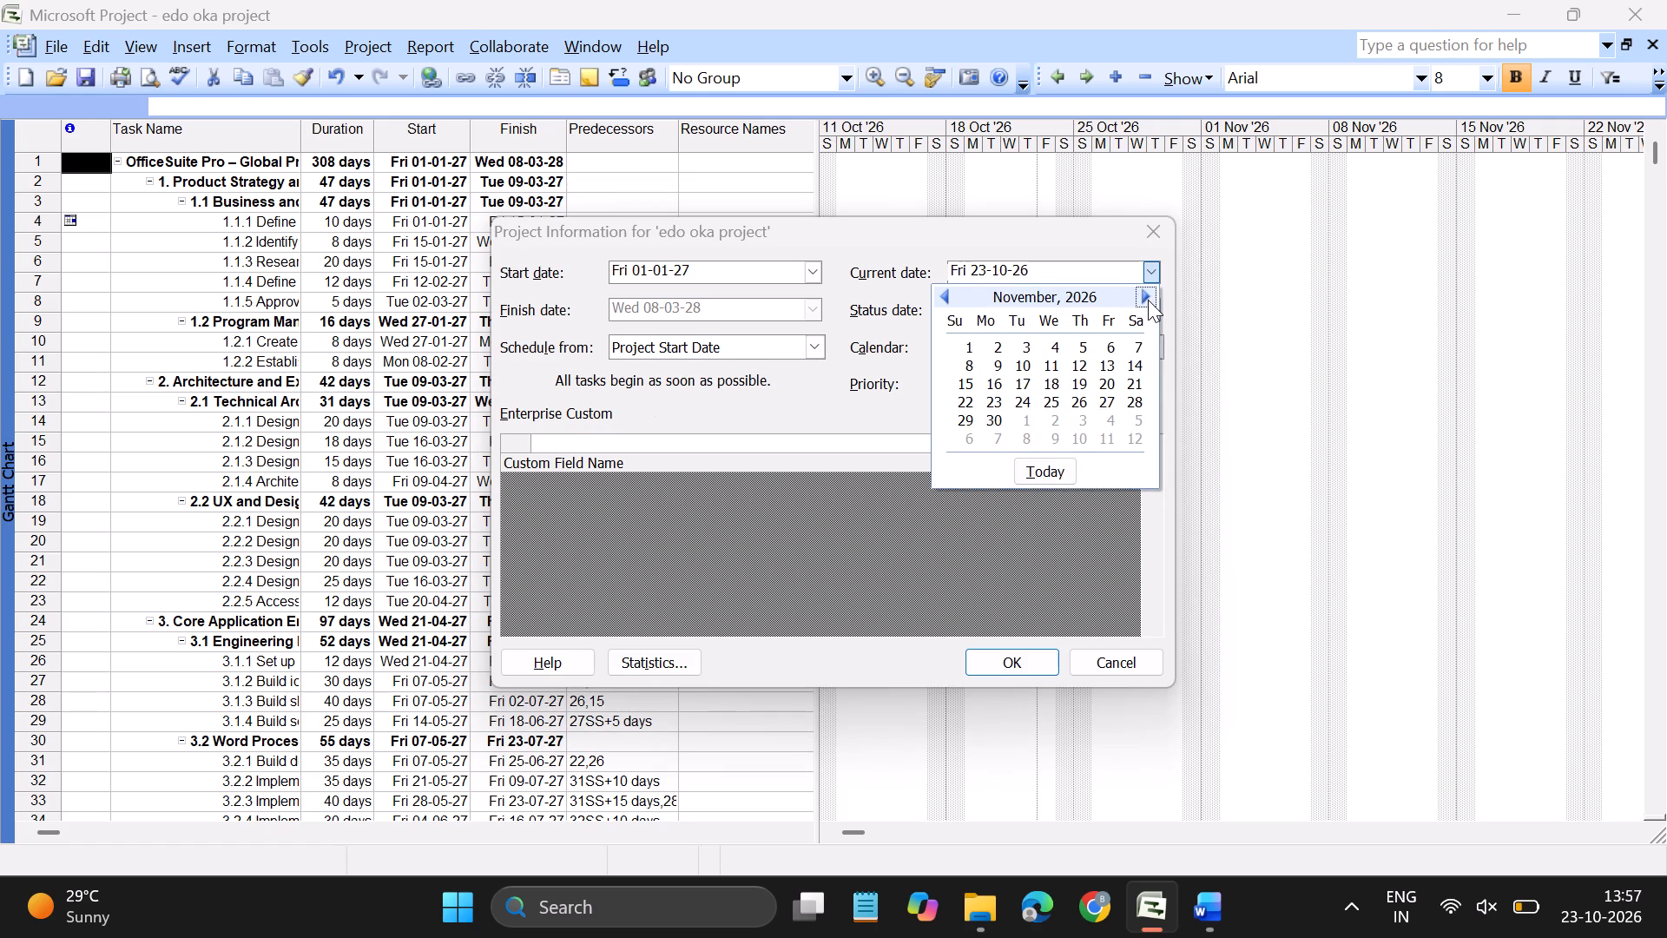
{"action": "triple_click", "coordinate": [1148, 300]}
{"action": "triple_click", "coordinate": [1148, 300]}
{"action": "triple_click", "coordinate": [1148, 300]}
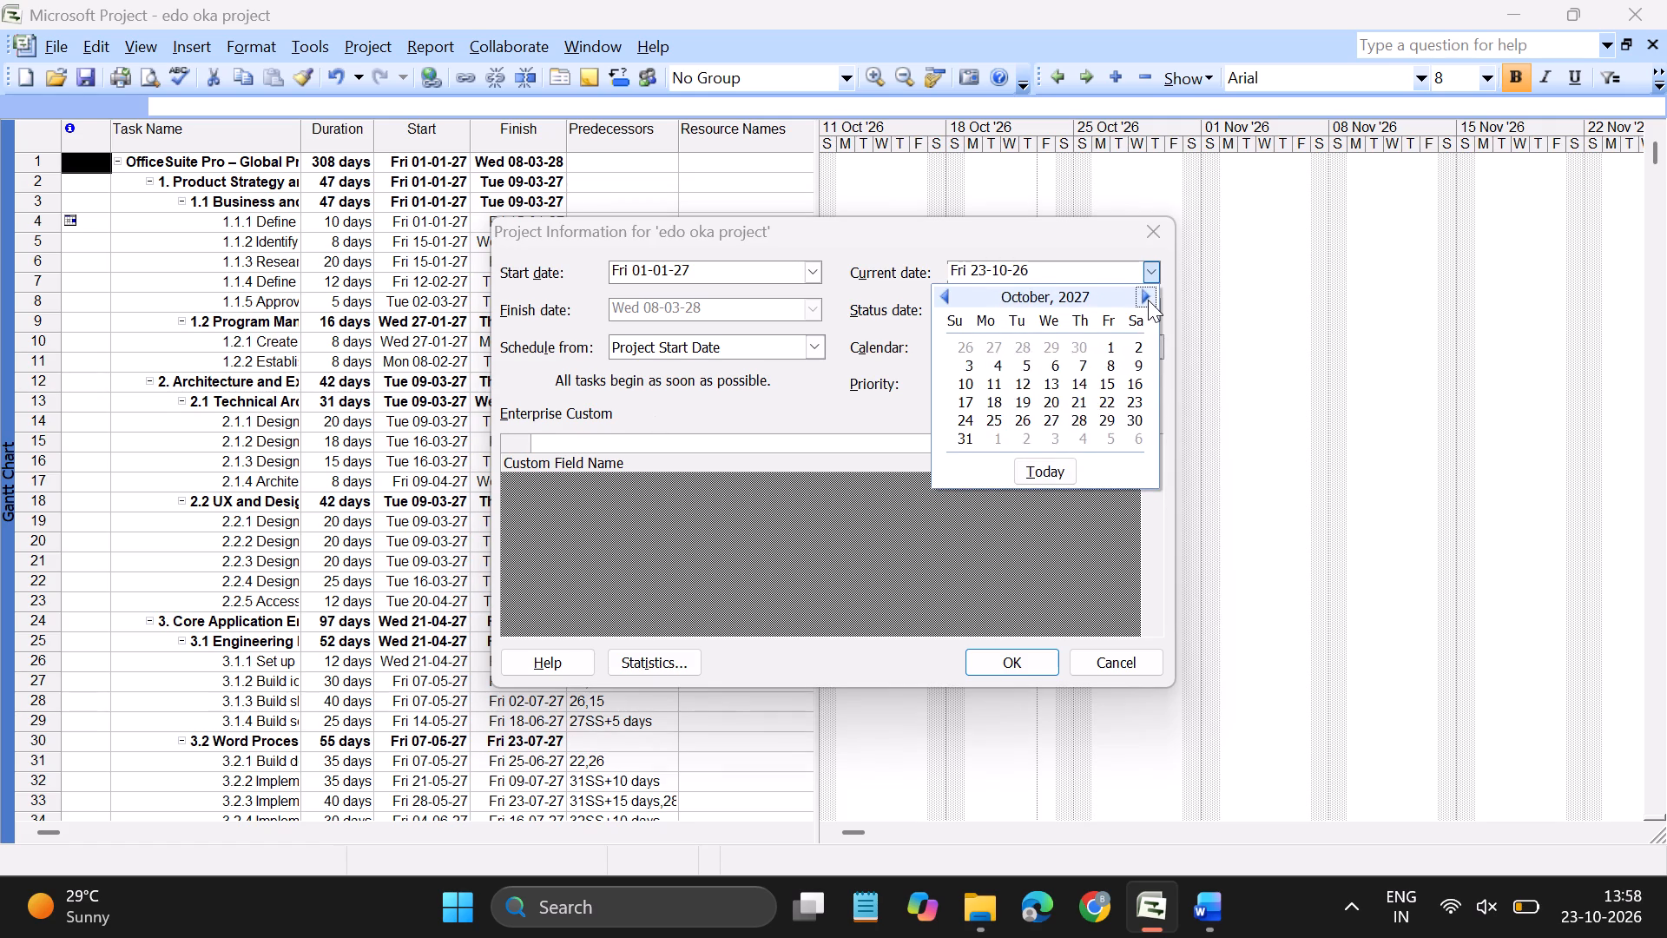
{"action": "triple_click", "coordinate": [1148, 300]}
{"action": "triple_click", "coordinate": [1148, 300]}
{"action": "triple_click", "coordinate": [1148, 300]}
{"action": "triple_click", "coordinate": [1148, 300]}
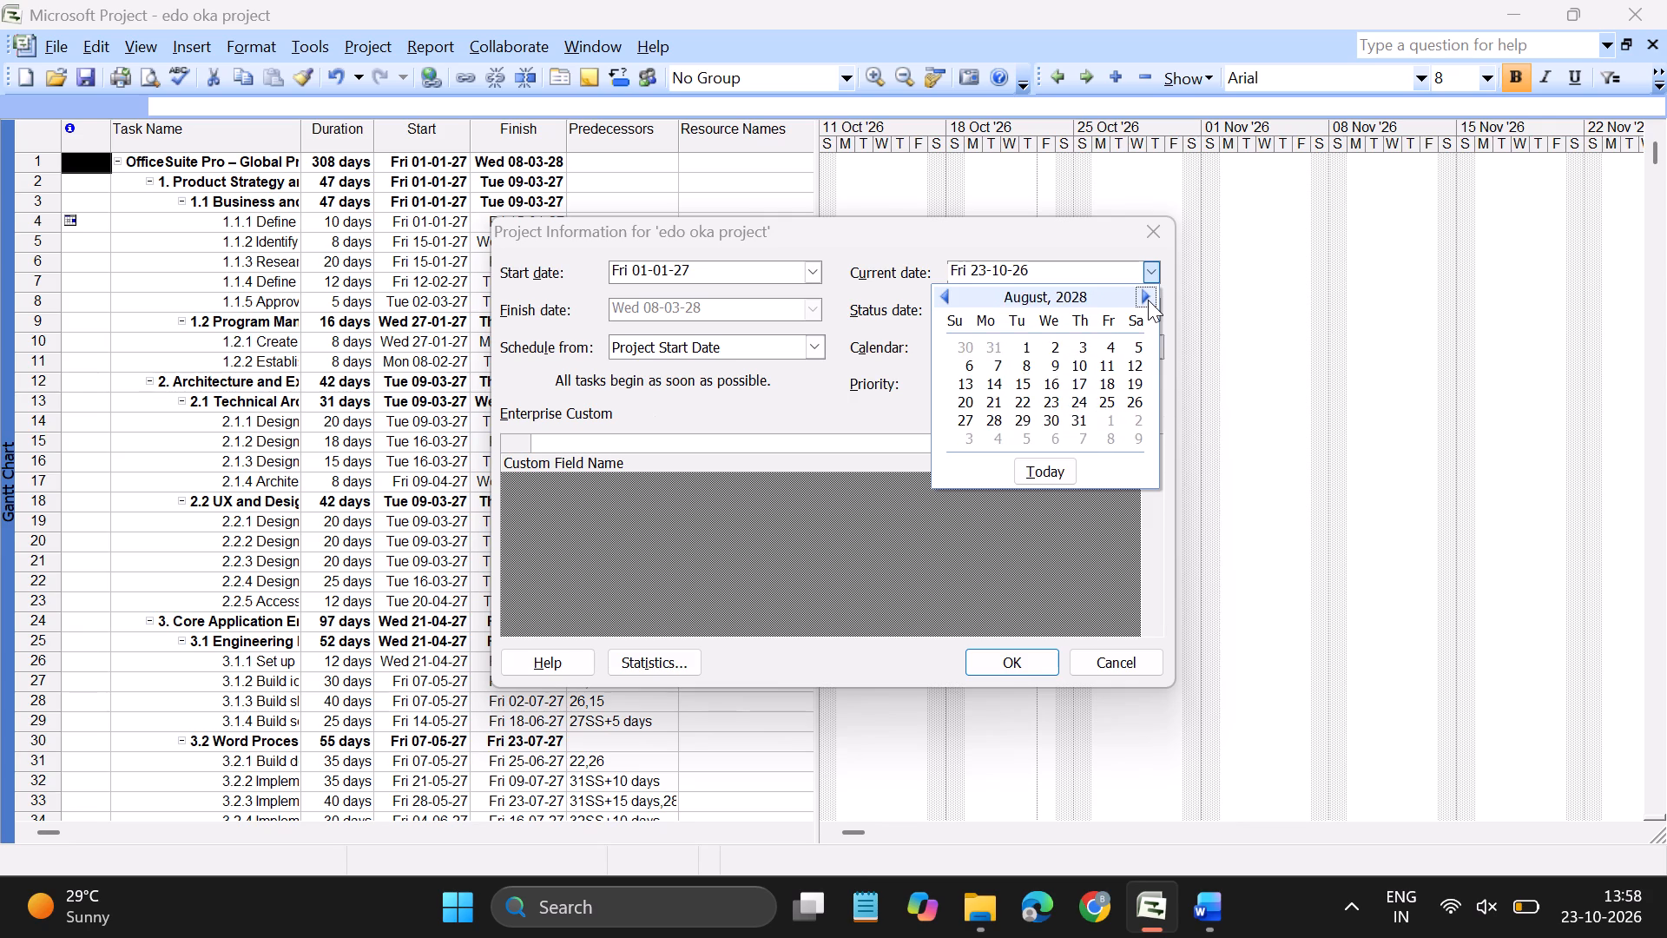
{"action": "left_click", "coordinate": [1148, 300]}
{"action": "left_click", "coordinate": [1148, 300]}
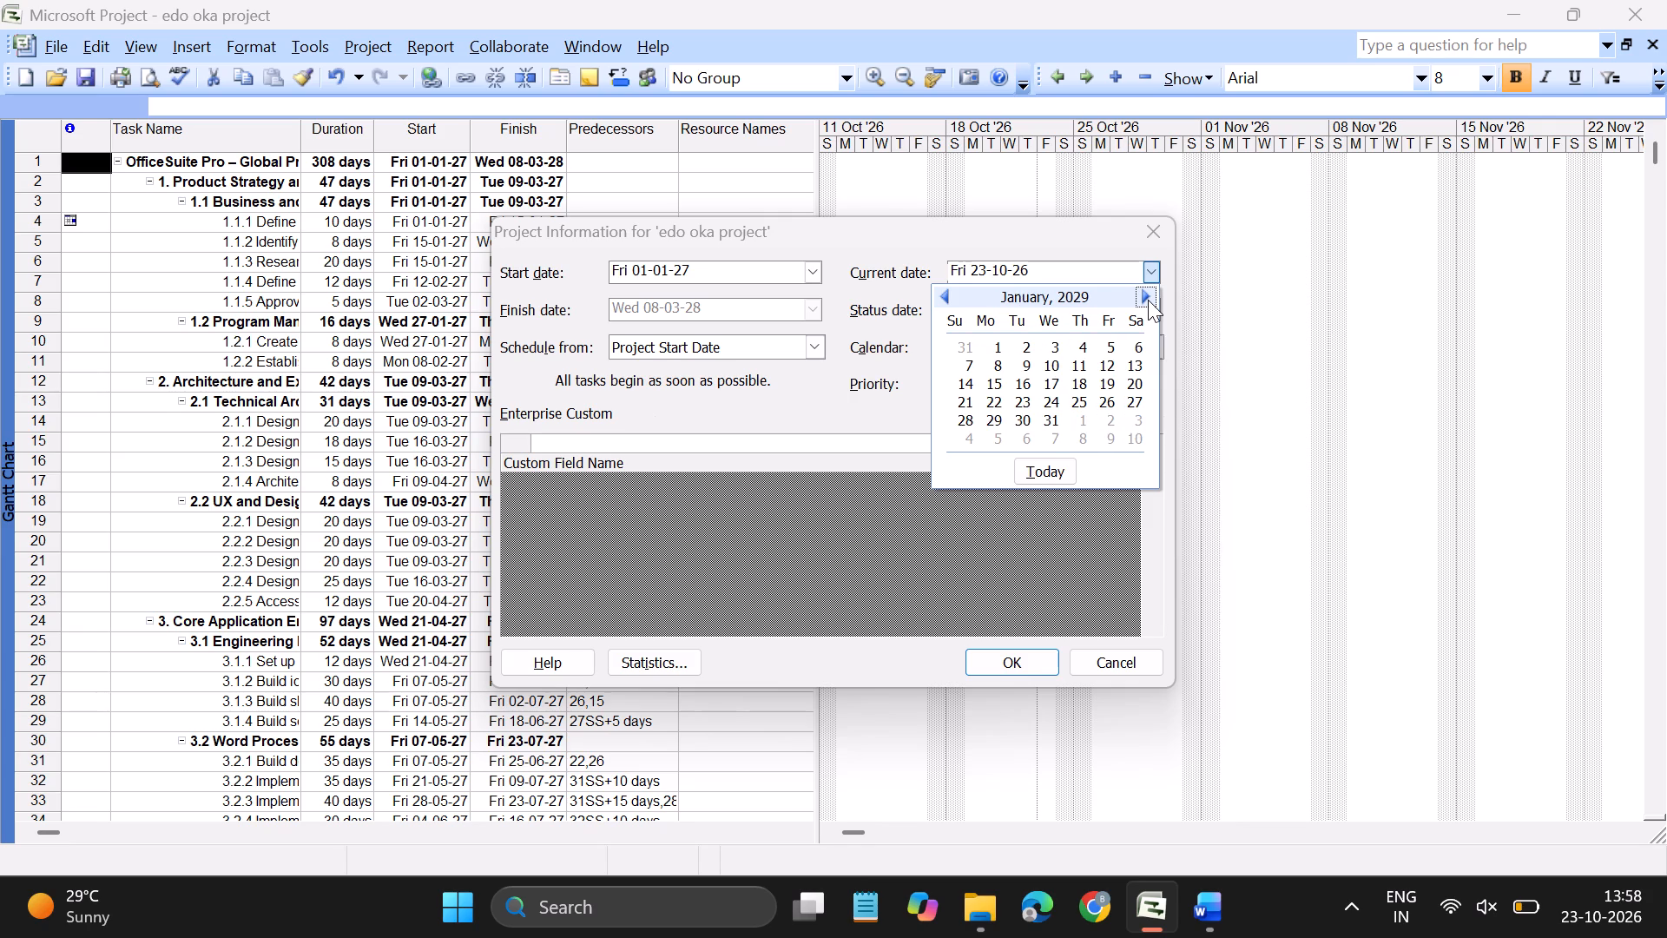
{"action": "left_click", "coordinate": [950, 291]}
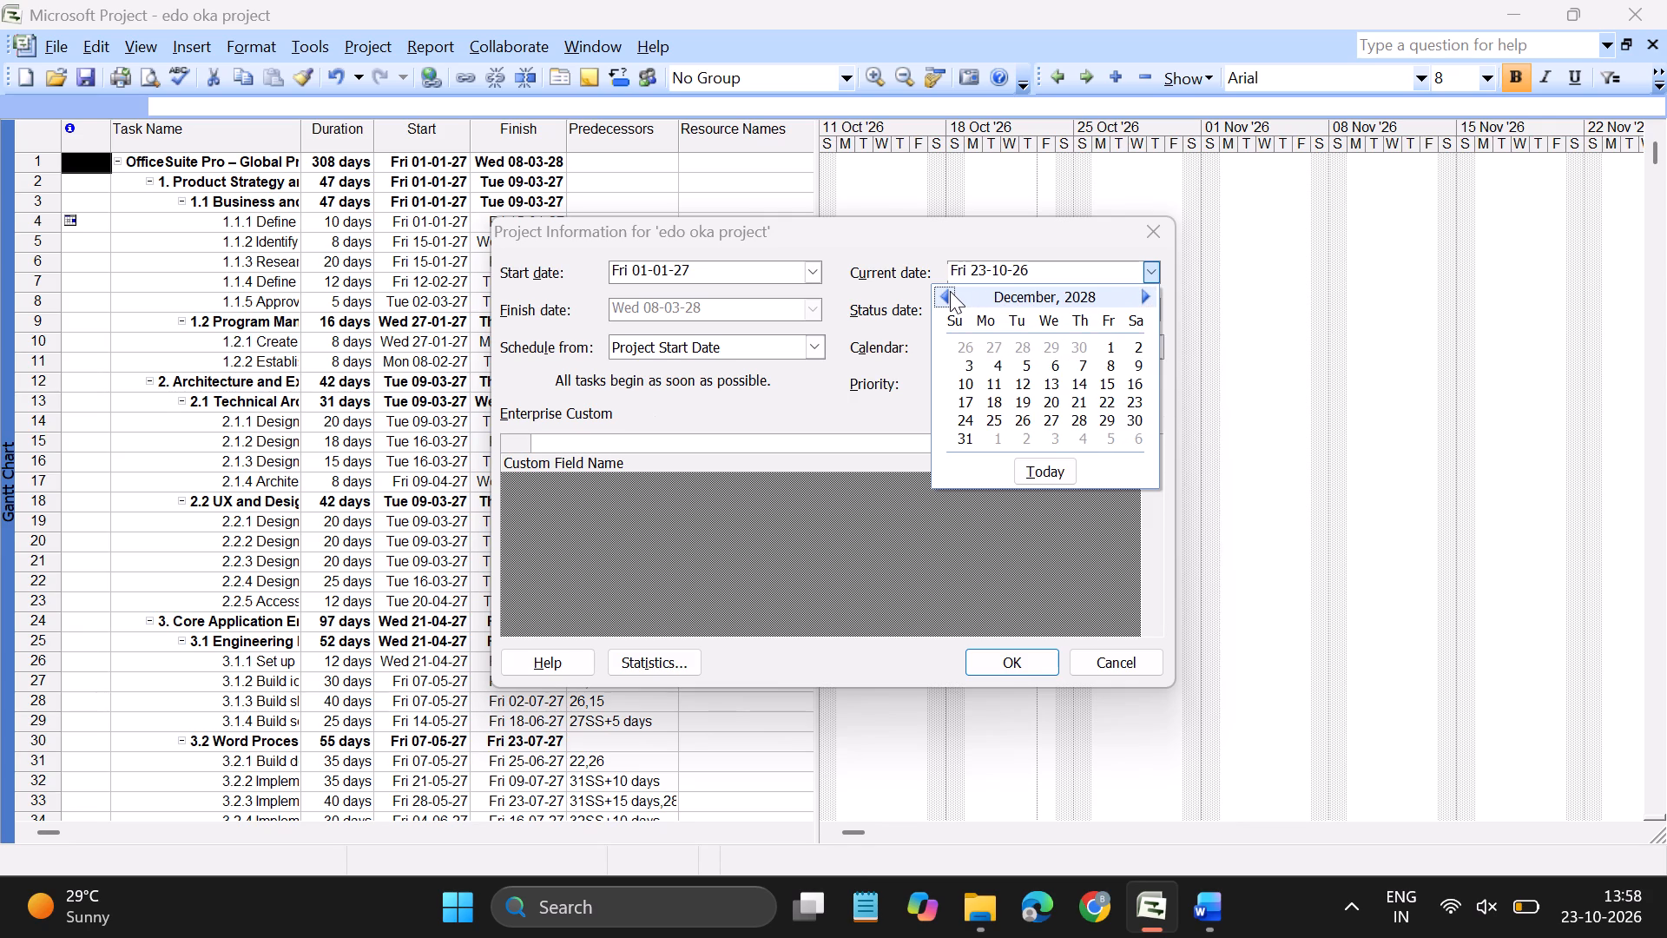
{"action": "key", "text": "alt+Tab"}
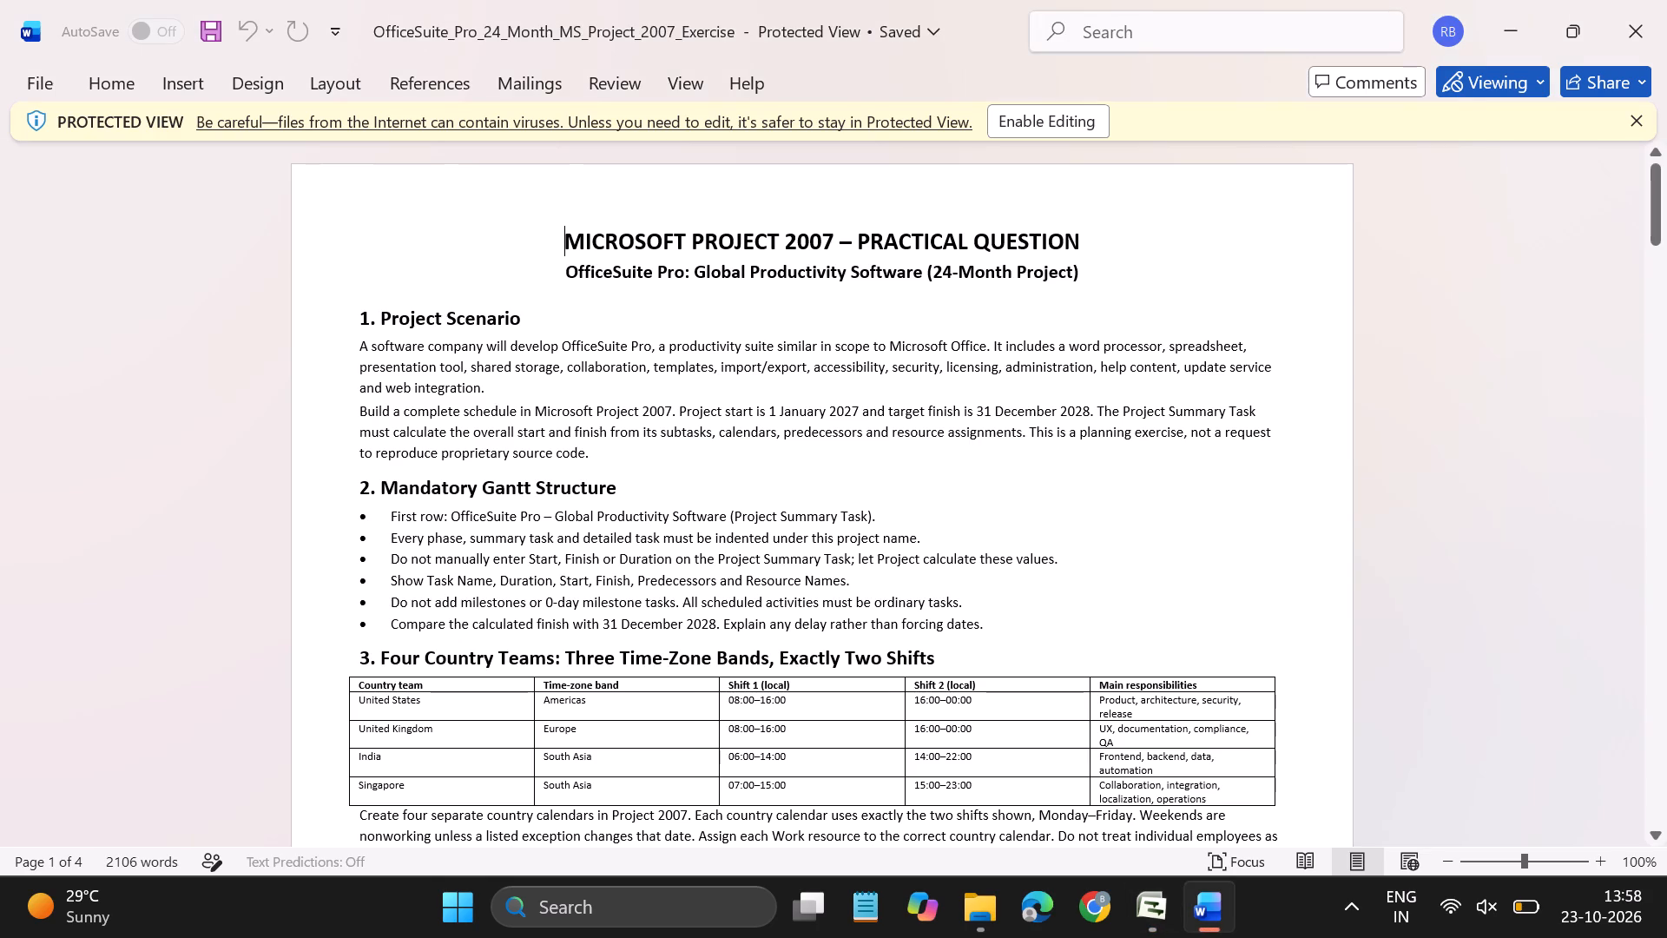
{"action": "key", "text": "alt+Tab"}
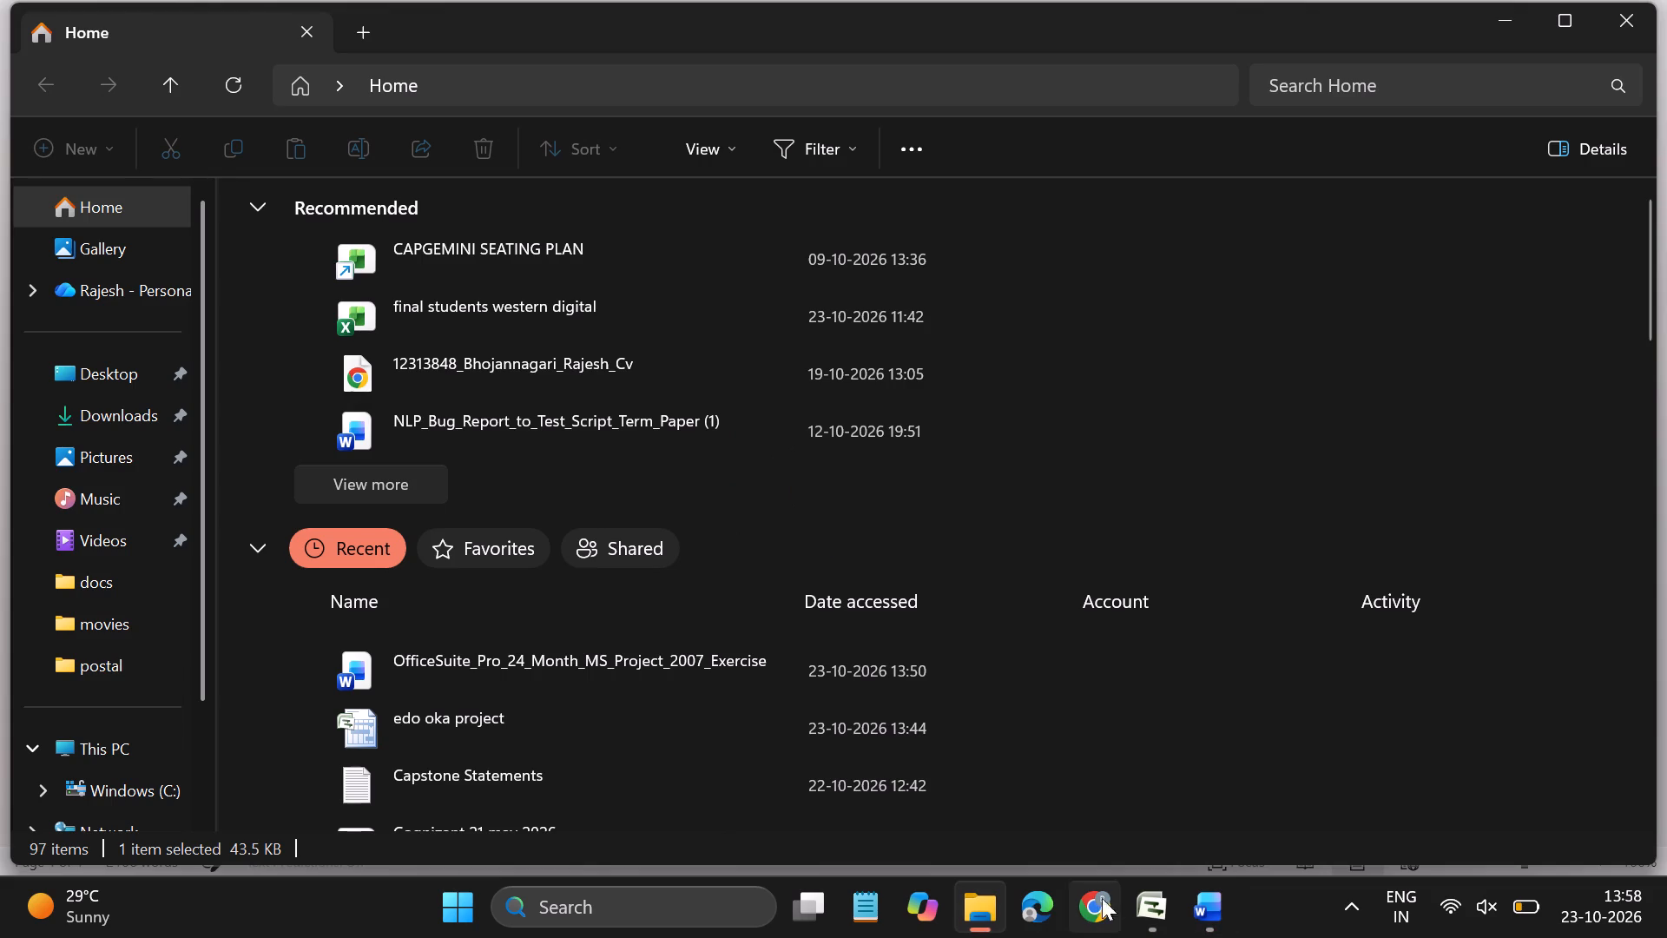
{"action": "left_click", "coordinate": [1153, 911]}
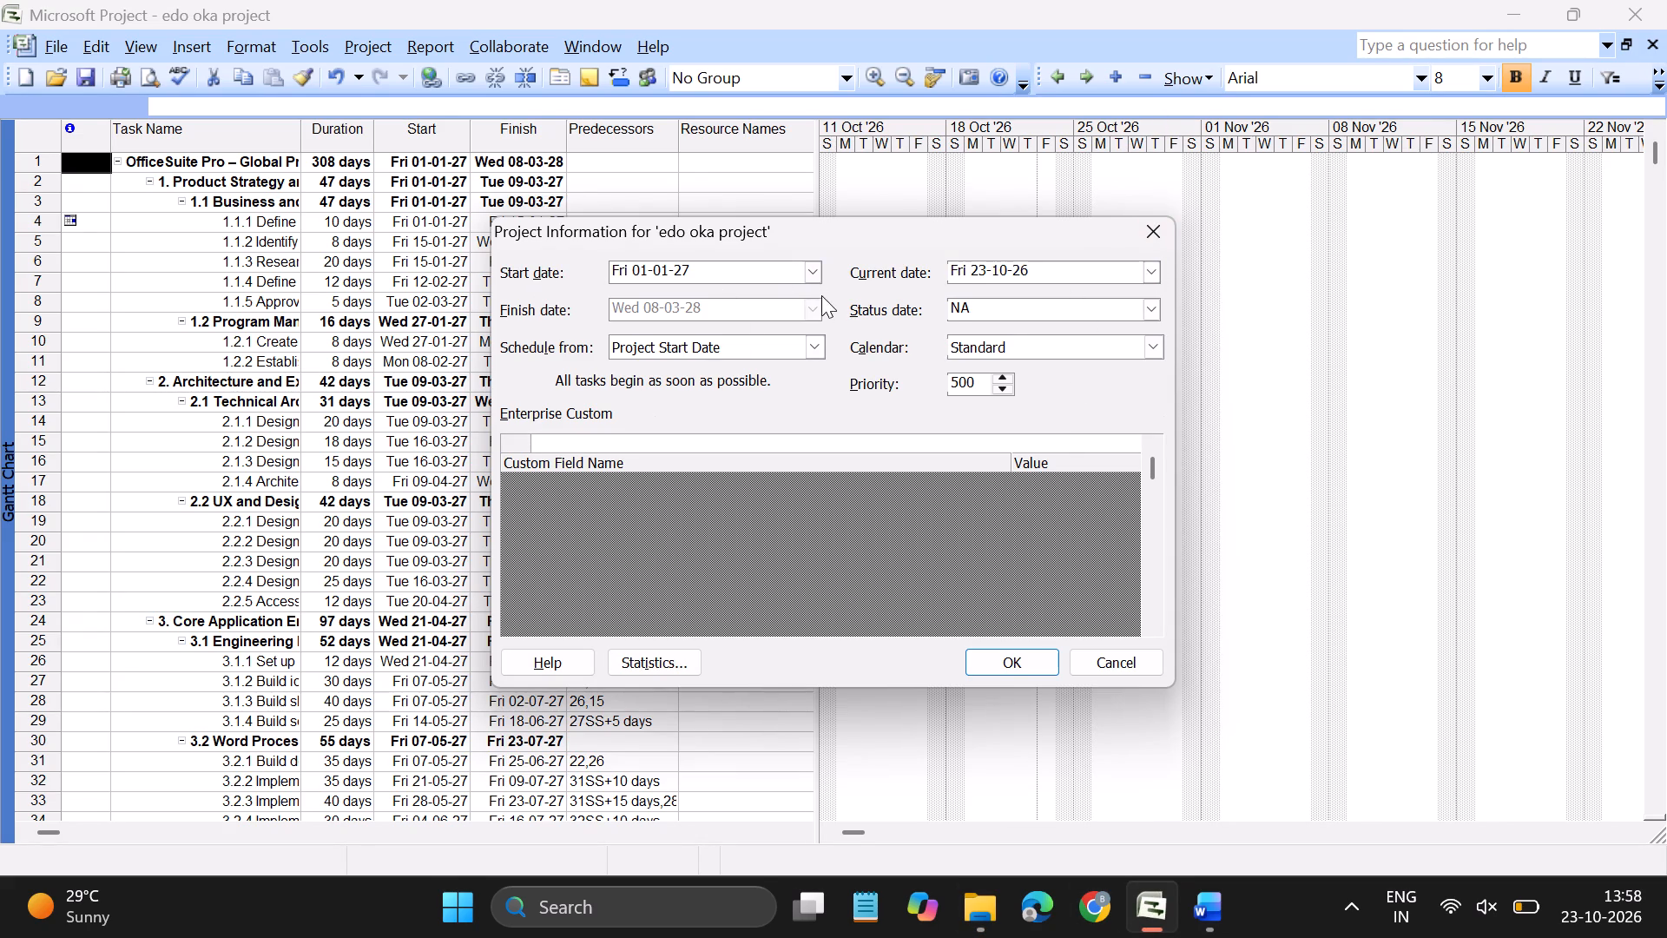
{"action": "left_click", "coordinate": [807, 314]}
Apply the project information with the 01-01-27 start date to the schedule.
{"action": "left_click", "coordinate": [1028, 657]}
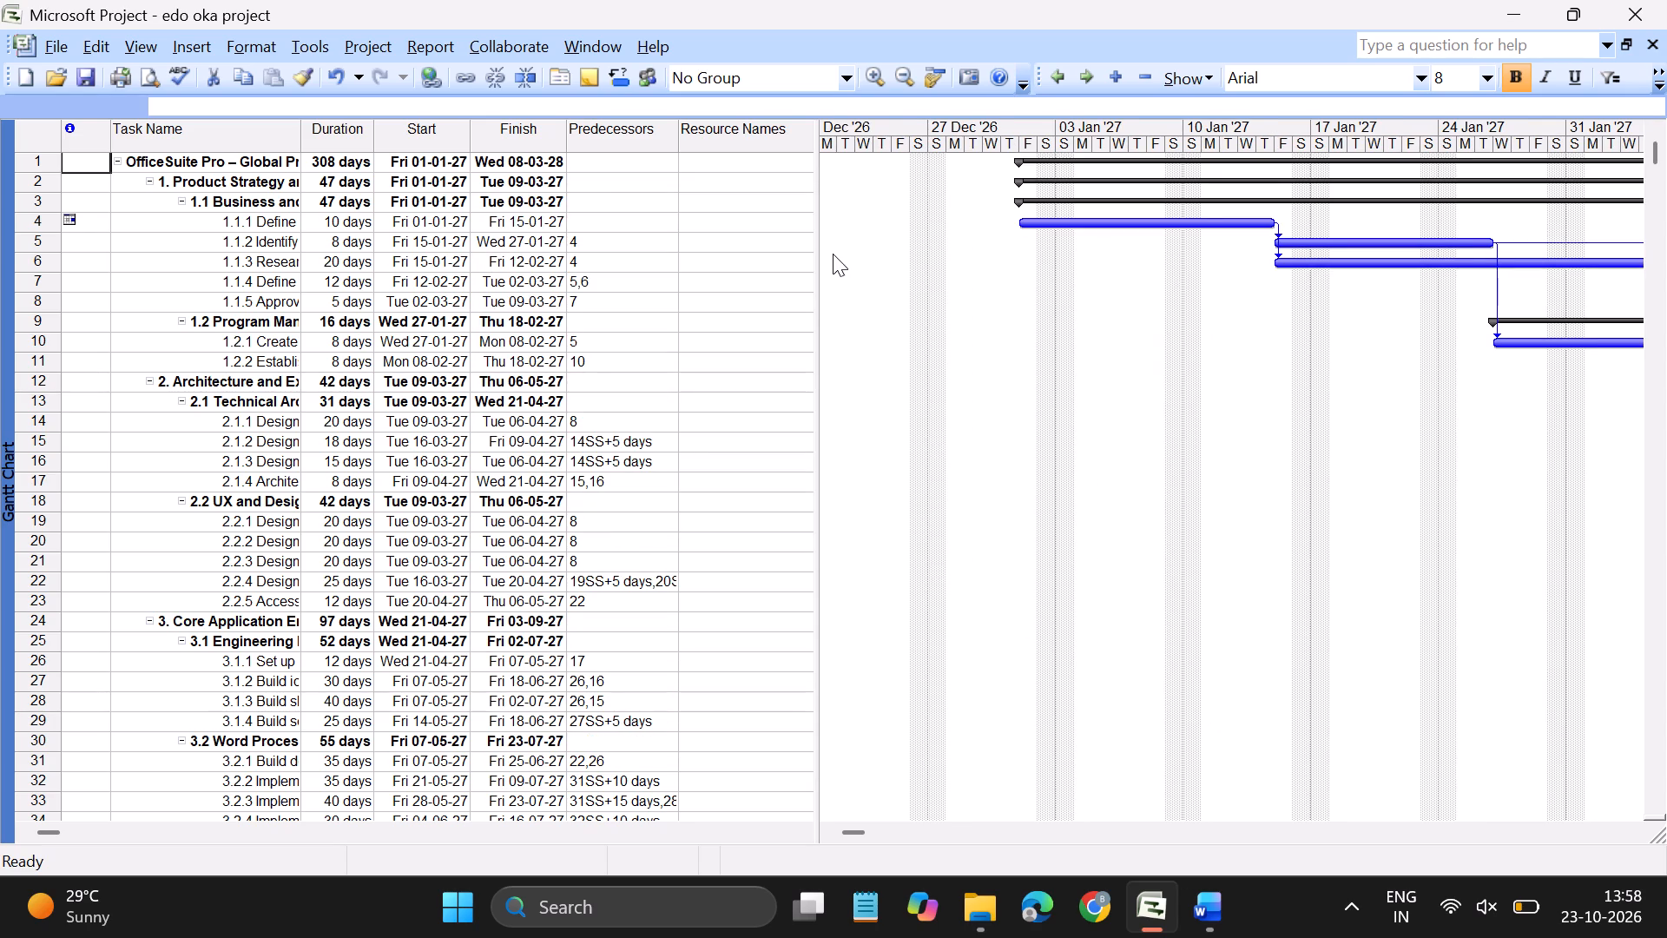
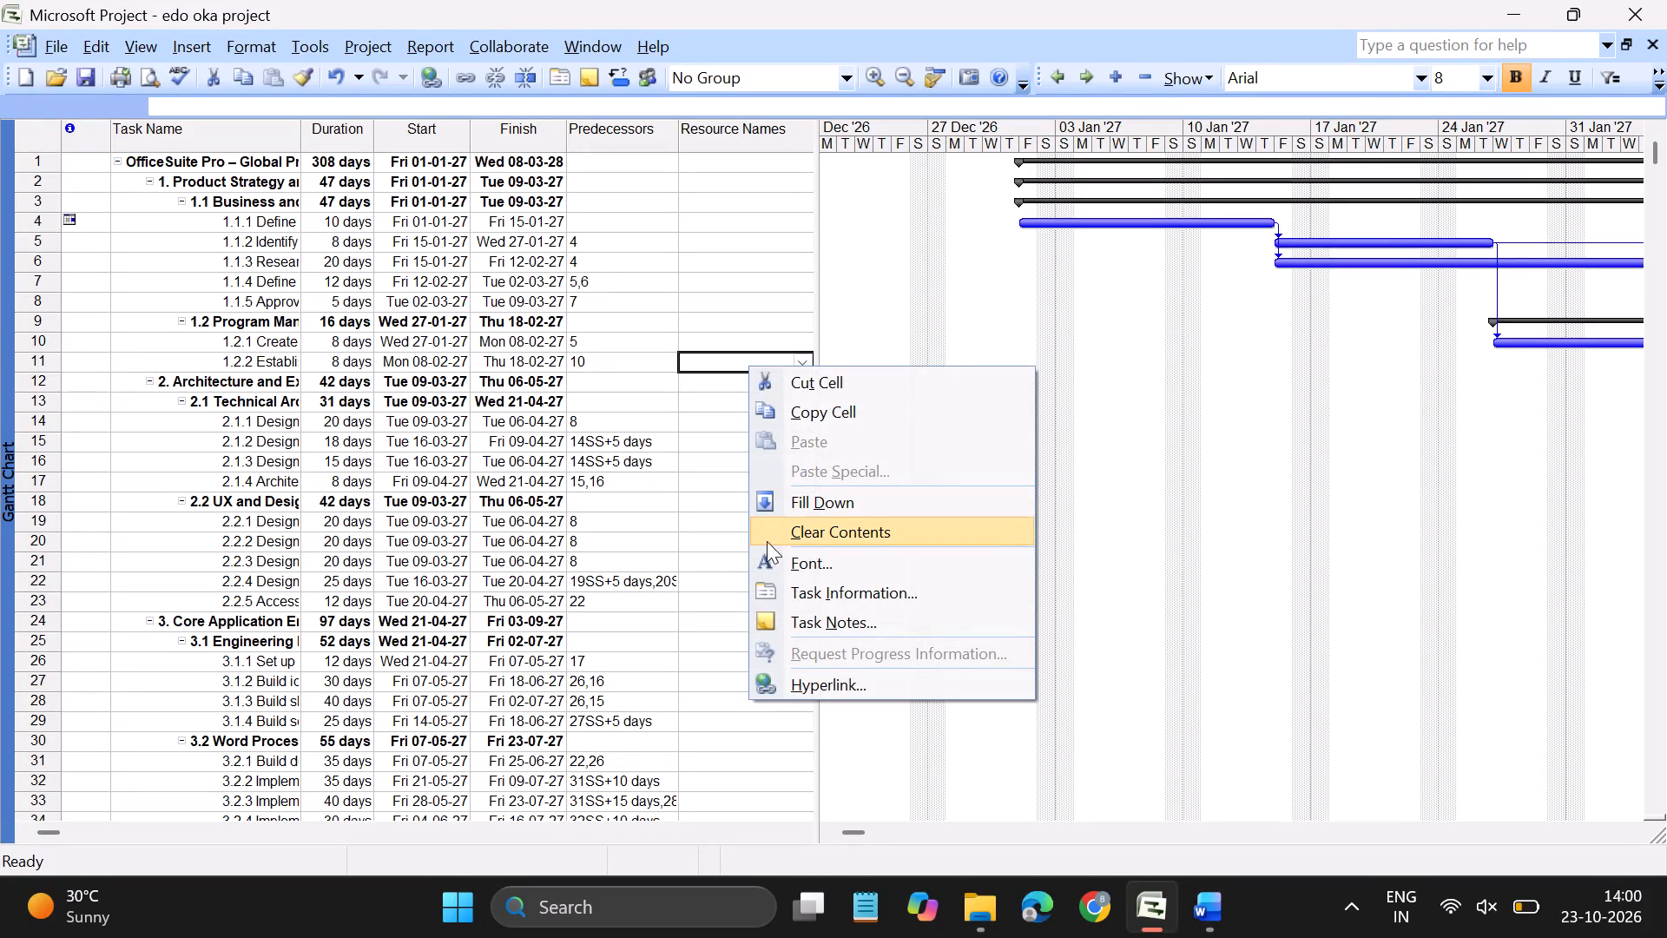
Examine the General and Schedule settings in the project options.
{"action": "left_click", "coordinate": [724, 287]}
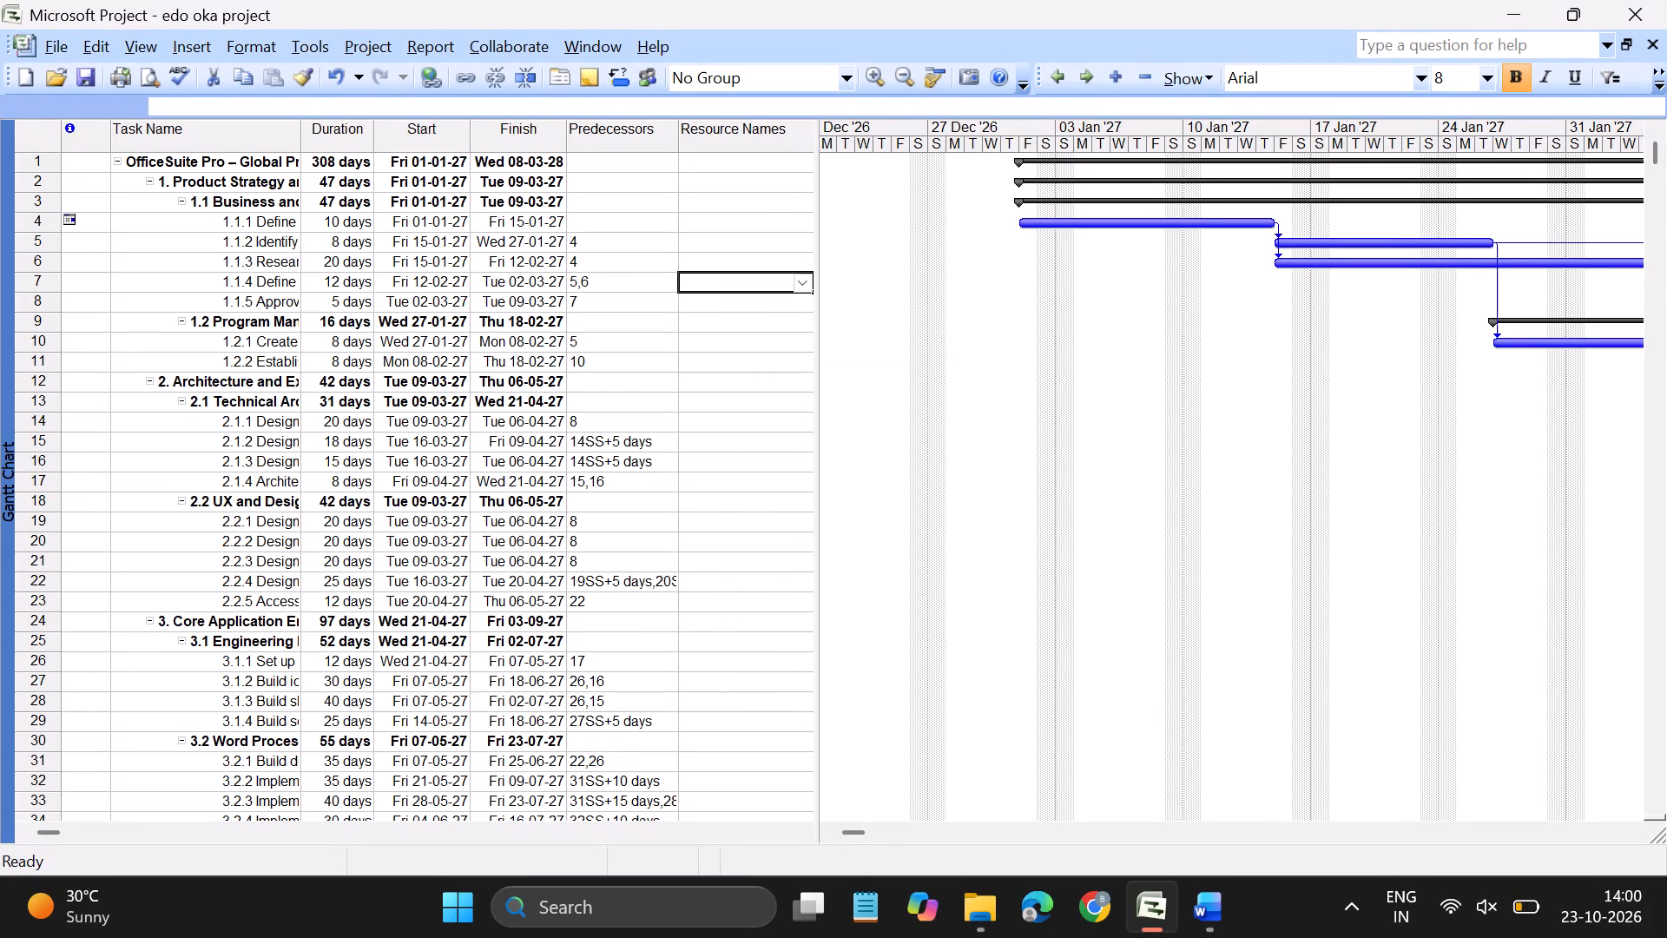
{"action": "left_click", "coordinate": [346, 56]}
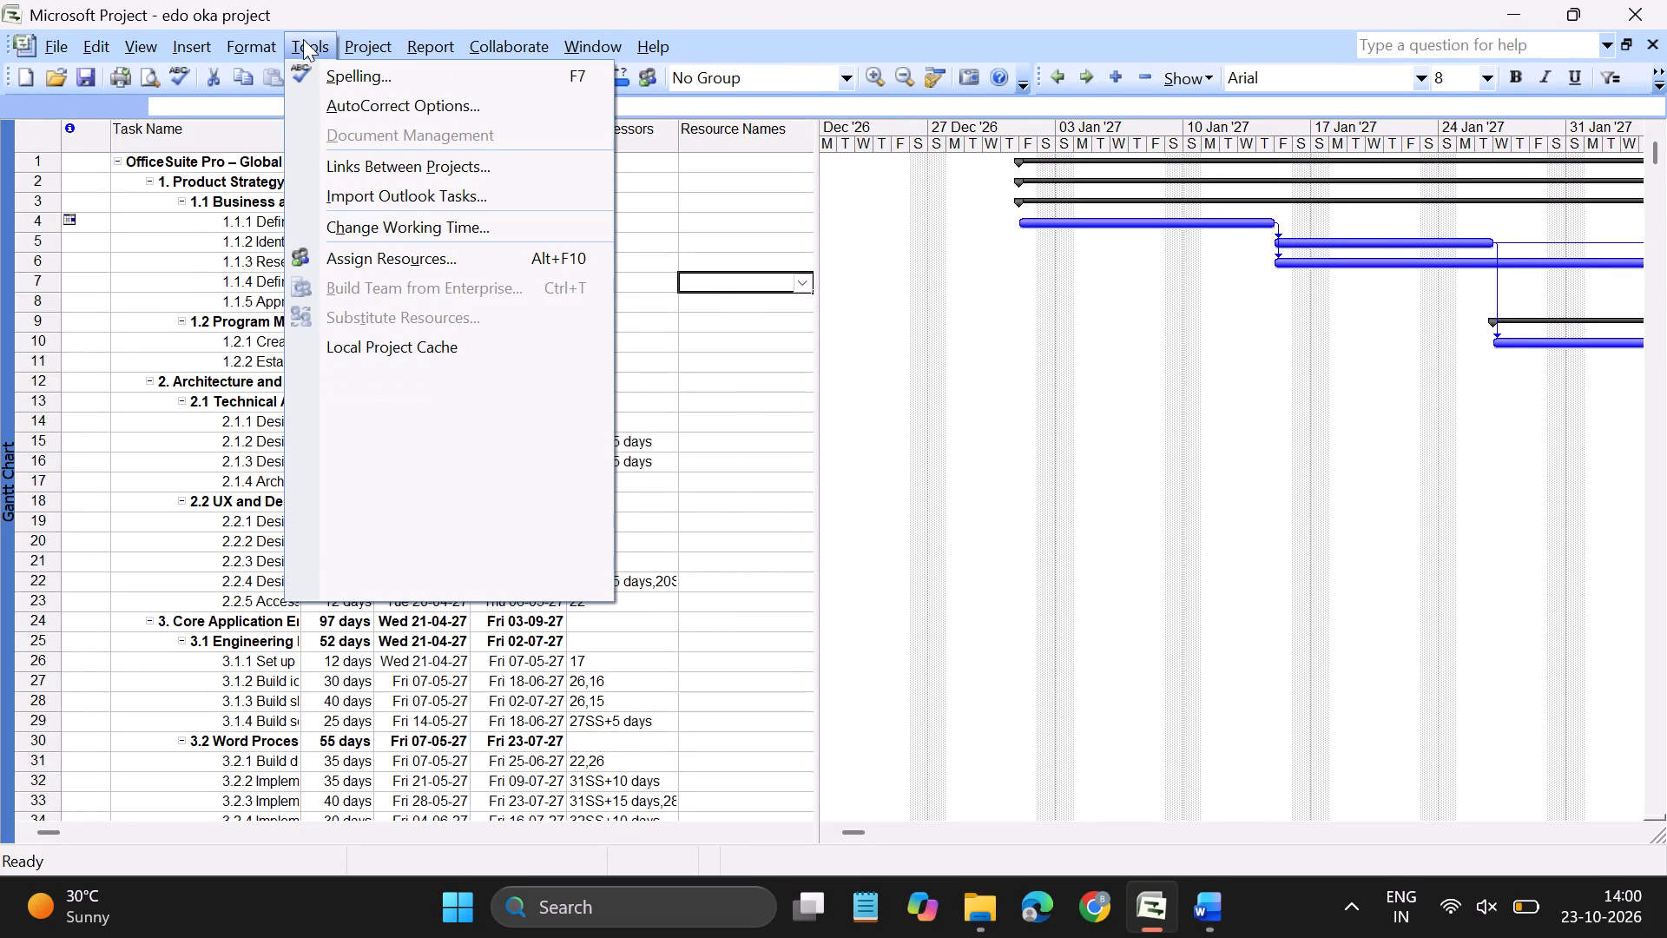
{"action": "left_click", "coordinate": [394, 556]}
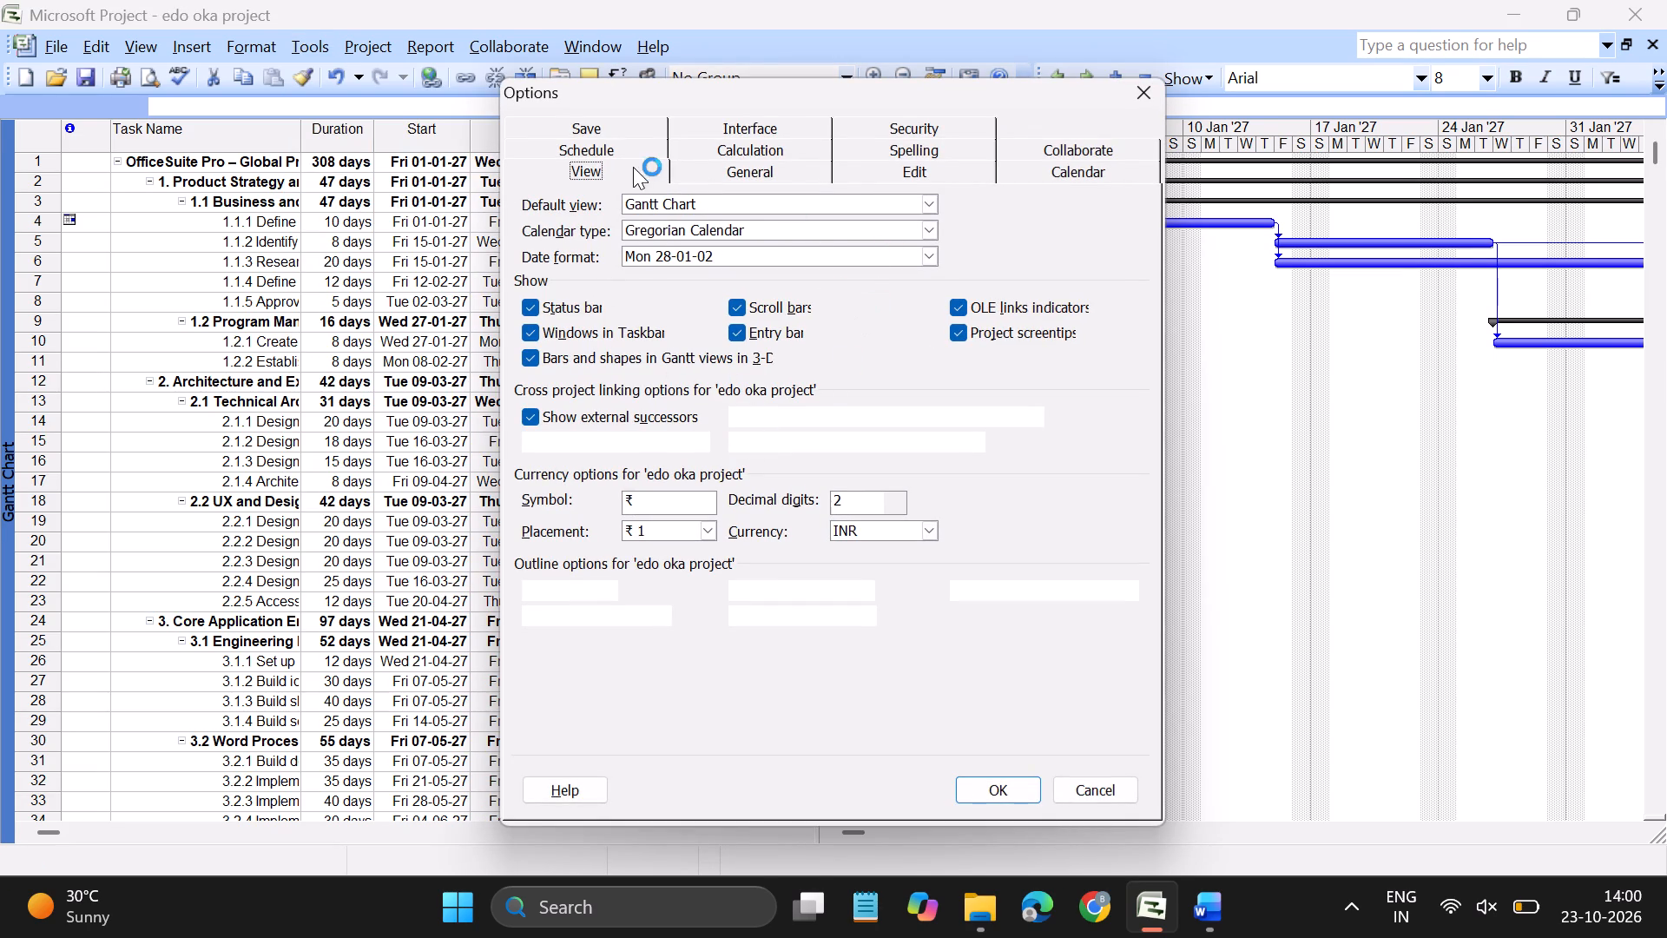
{"action": "left_click", "coordinate": [739, 173]}
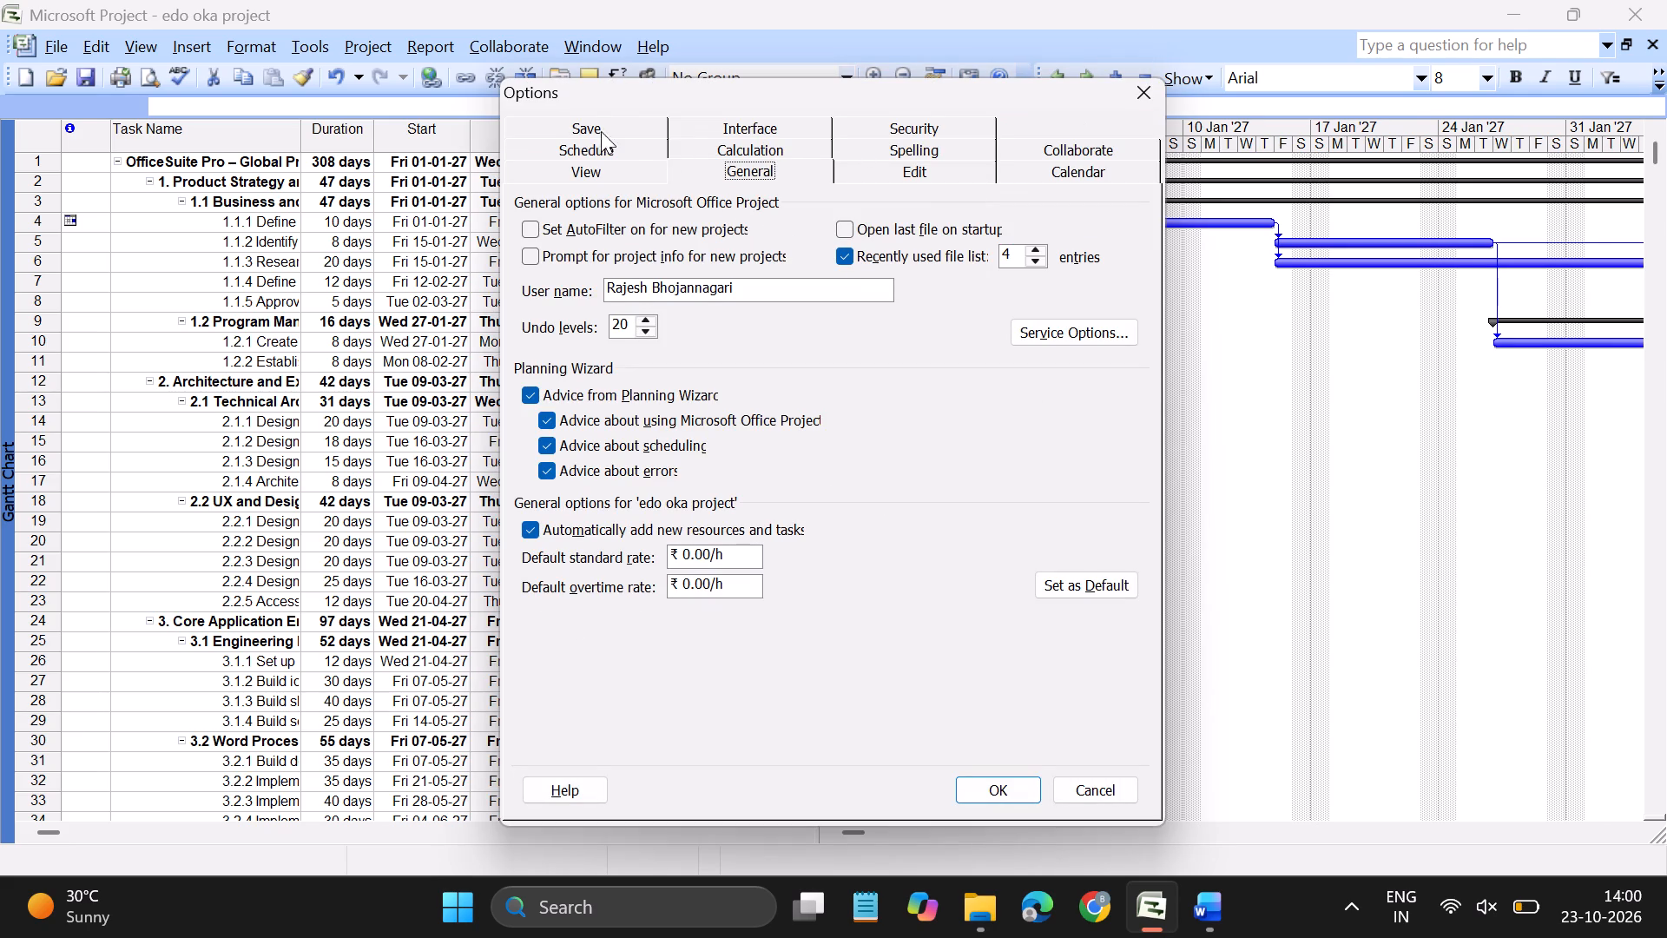
{"action": "left_click", "coordinate": [590, 150]}
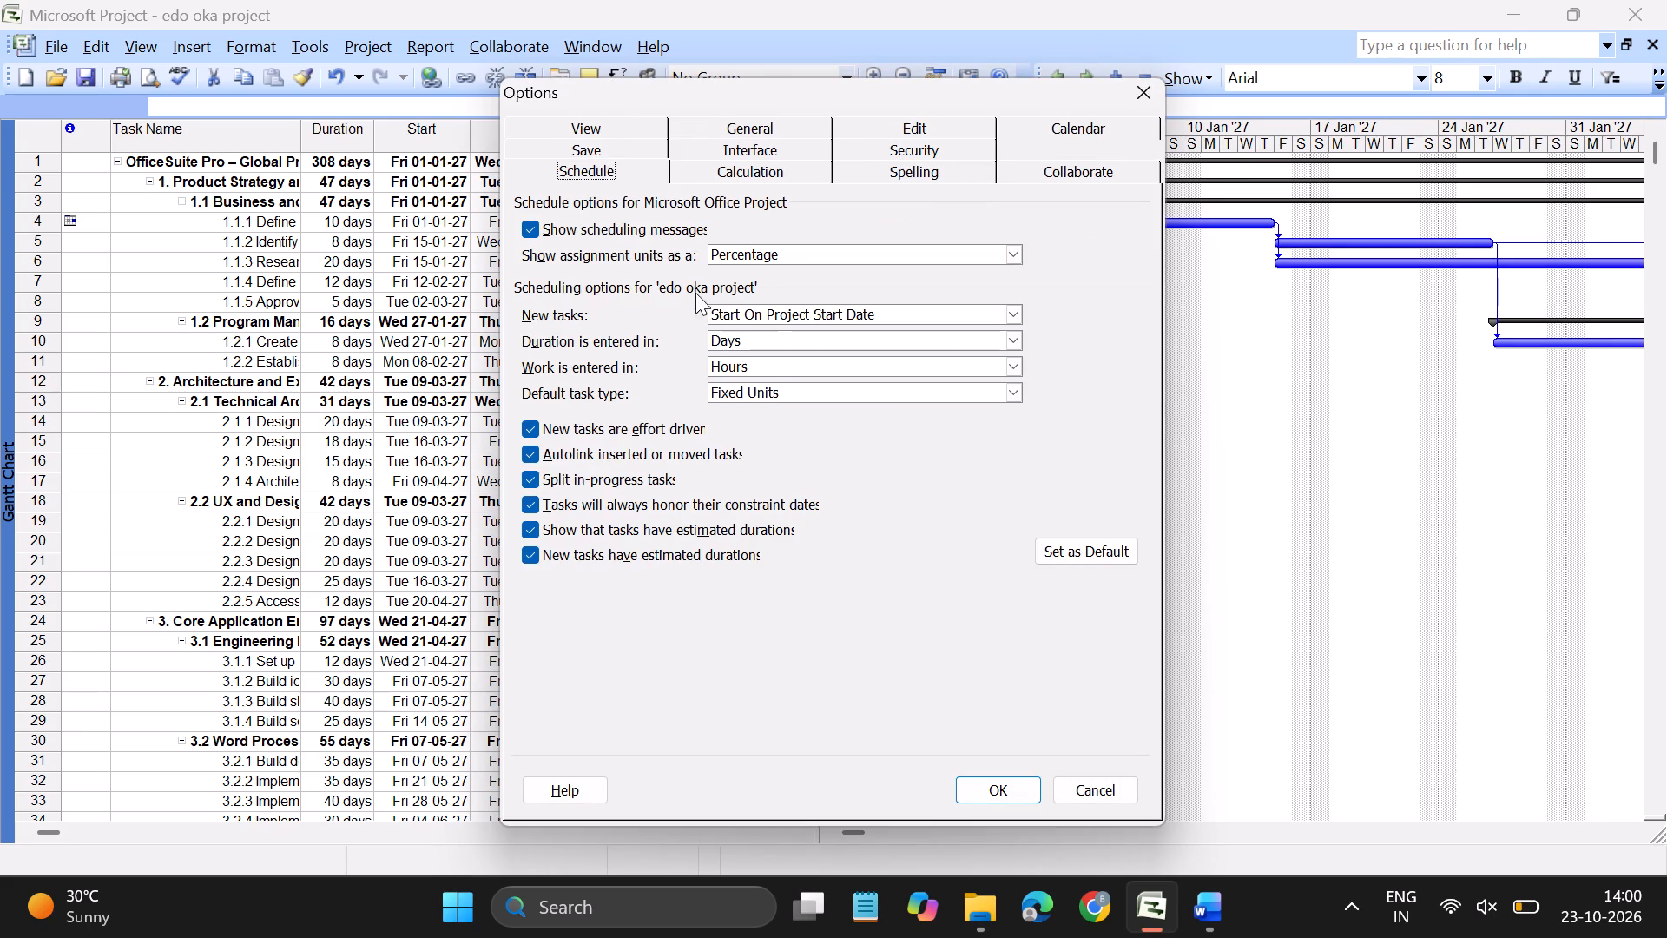
{"action": "left_click", "coordinate": [1145, 96]}
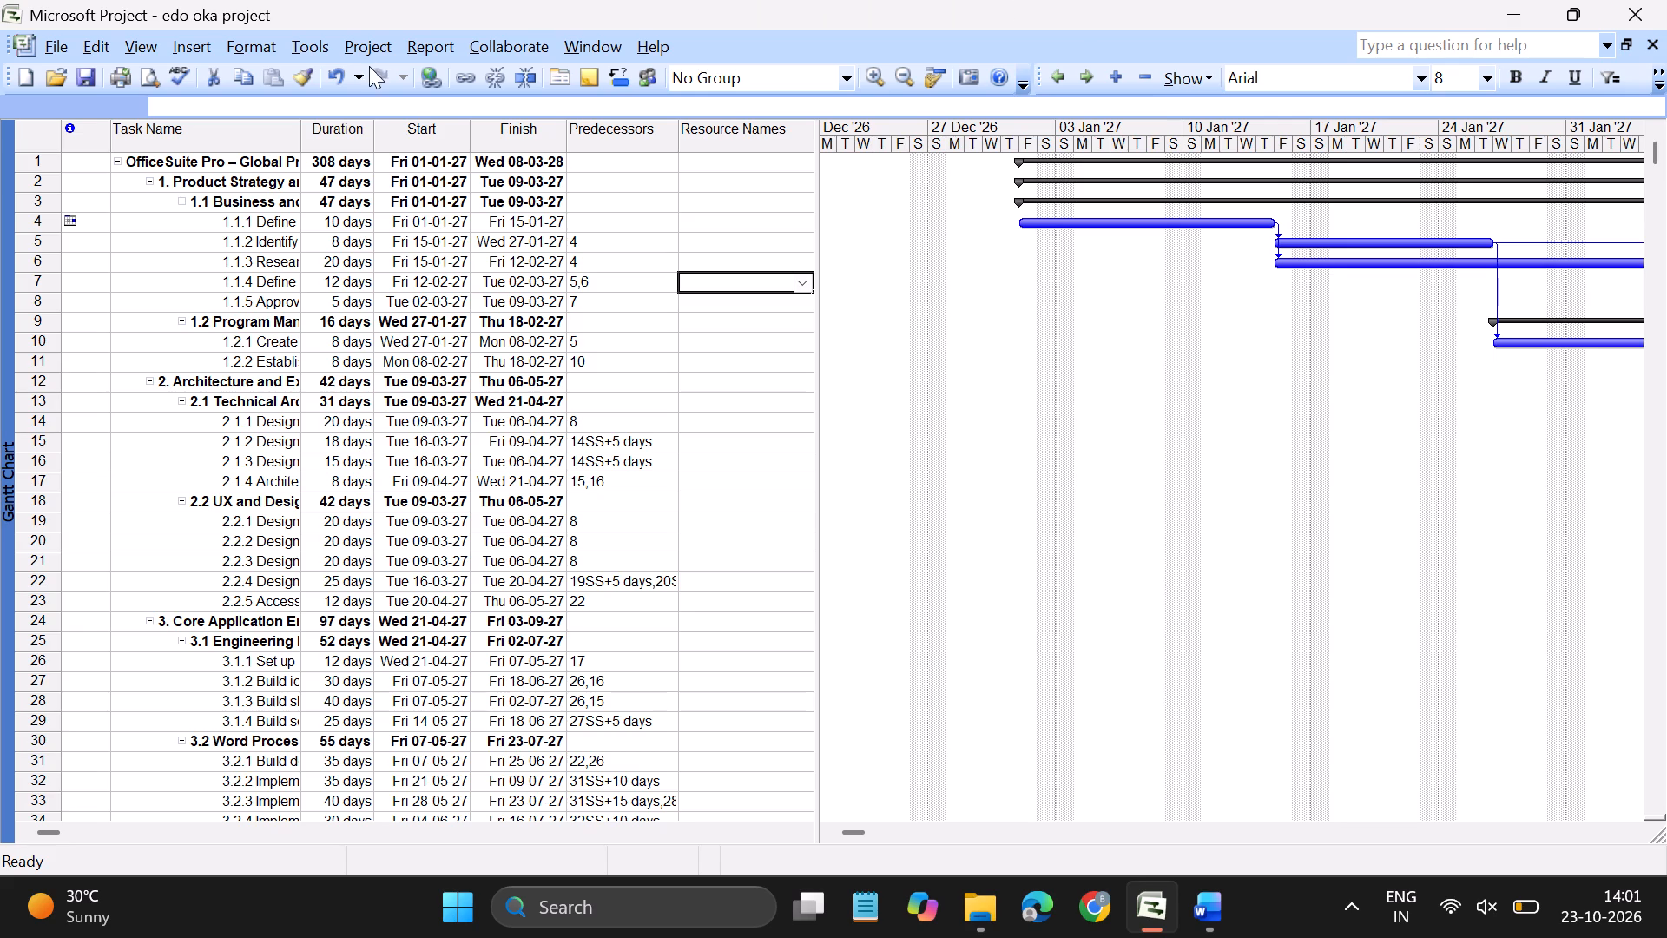
Open the default work week details of the US calendar in the working time settings.
{"action": "left_click", "coordinate": [307, 43]}
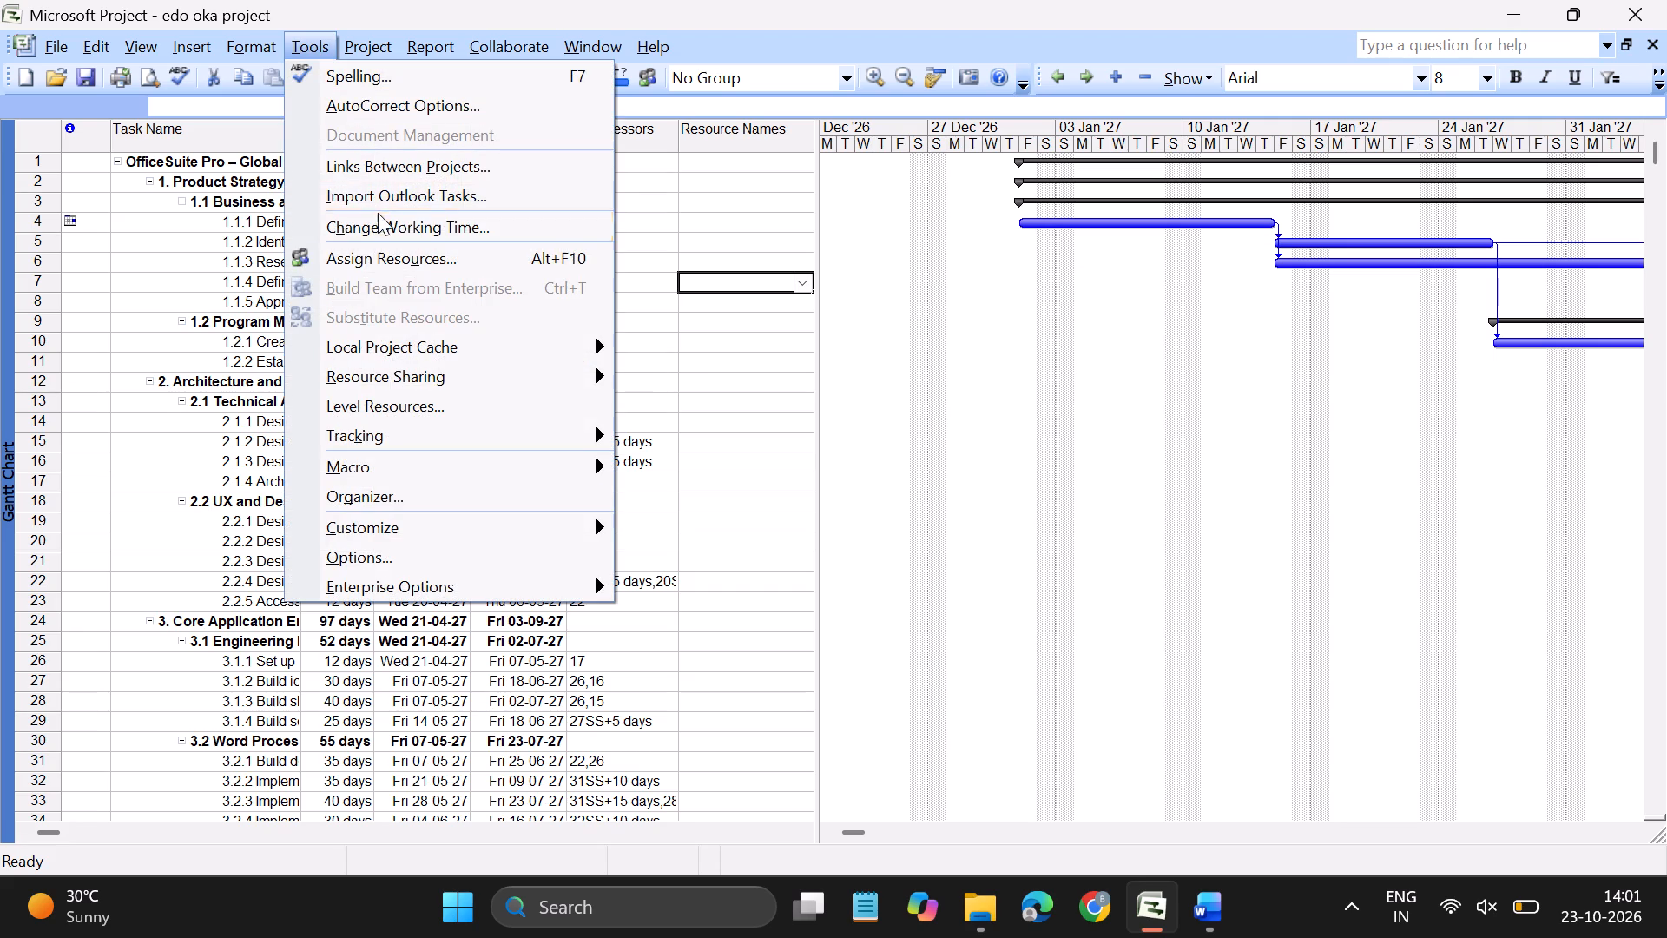
{"action": "left_click", "coordinate": [379, 217]}
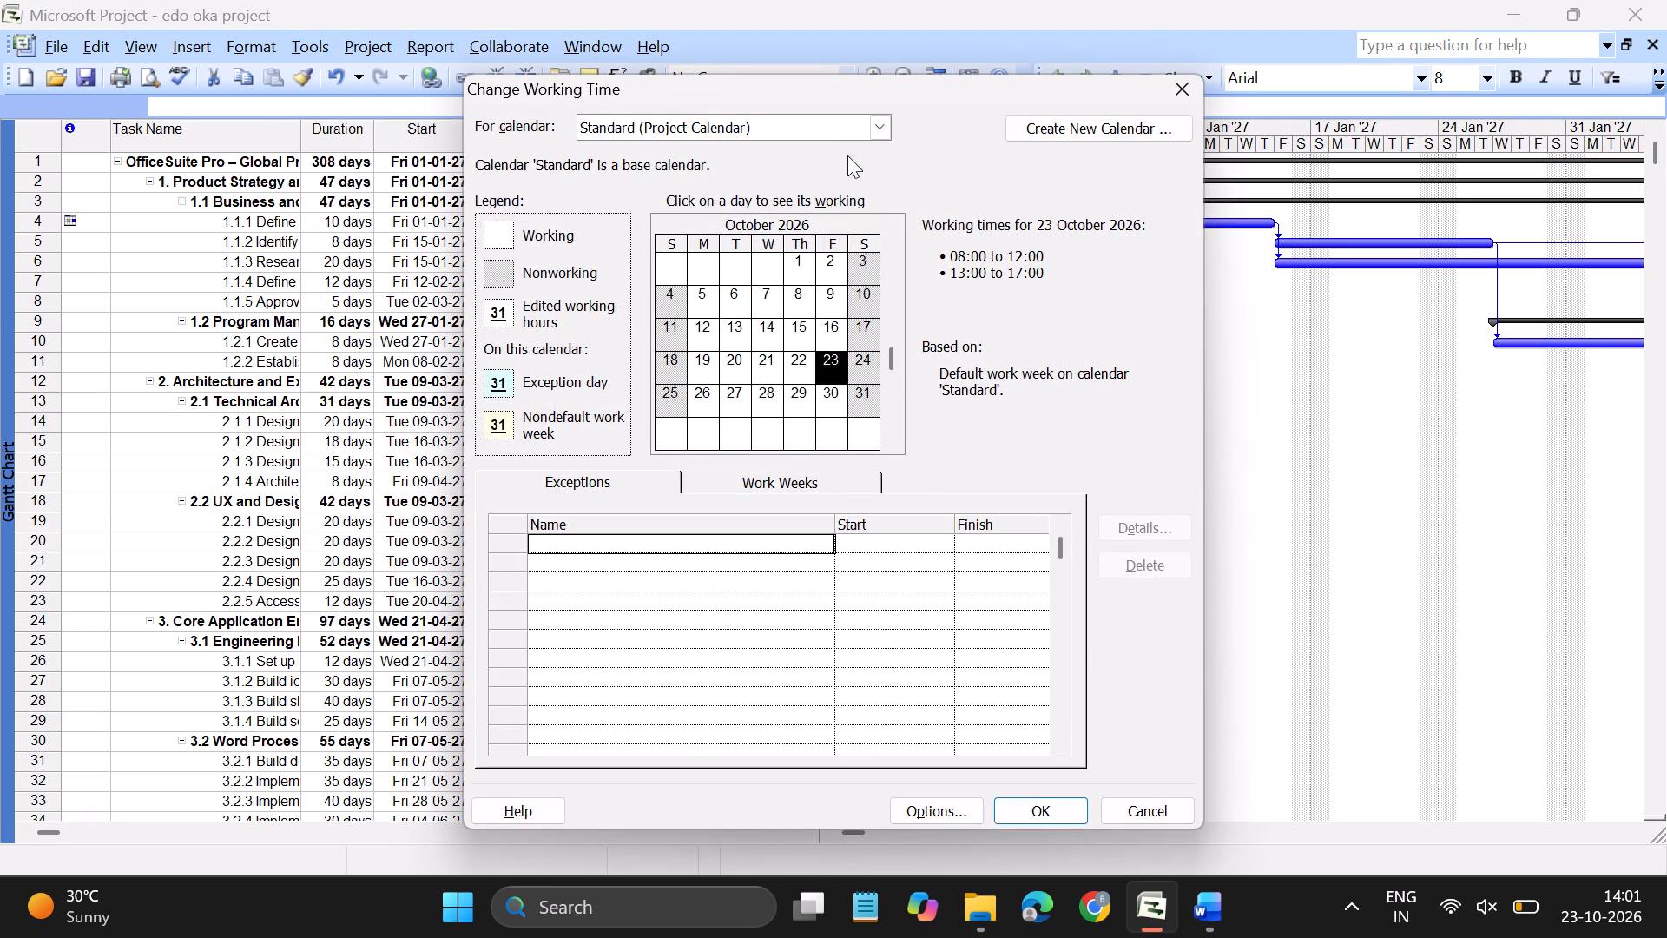
{"action": "left_click", "coordinate": [880, 117]}
{"action": "left_click", "coordinate": [666, 207]}
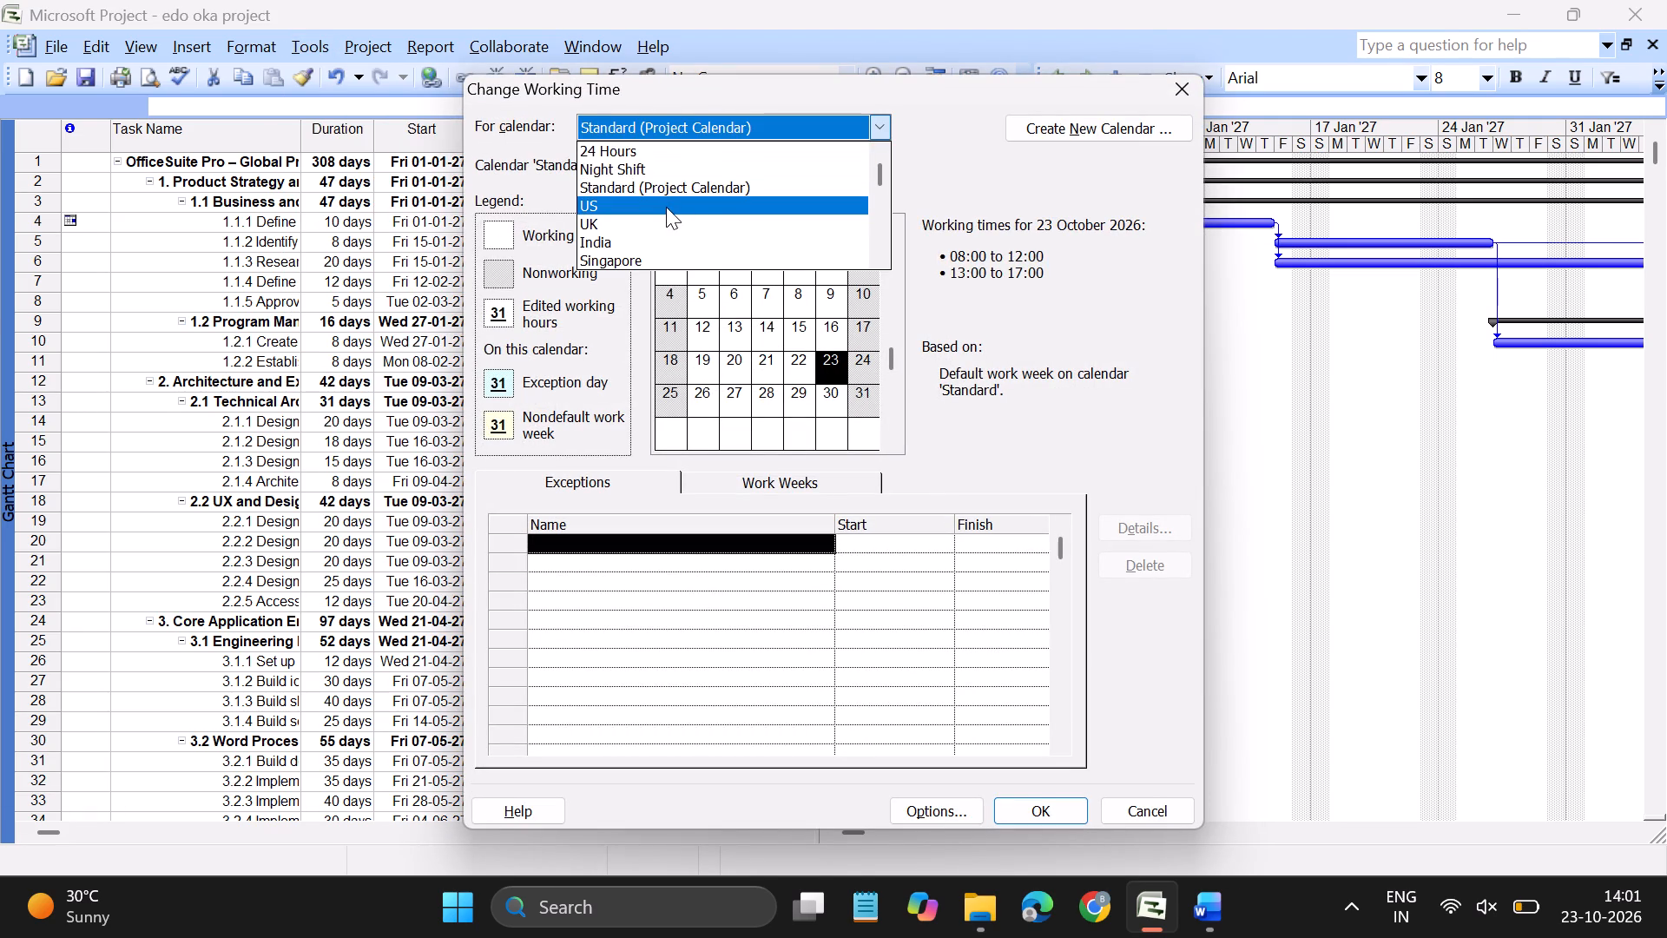
{"action": "left_click", "coordinate": [761, 480]}
{"action": "left_click", "coordinate": [517, 546]}
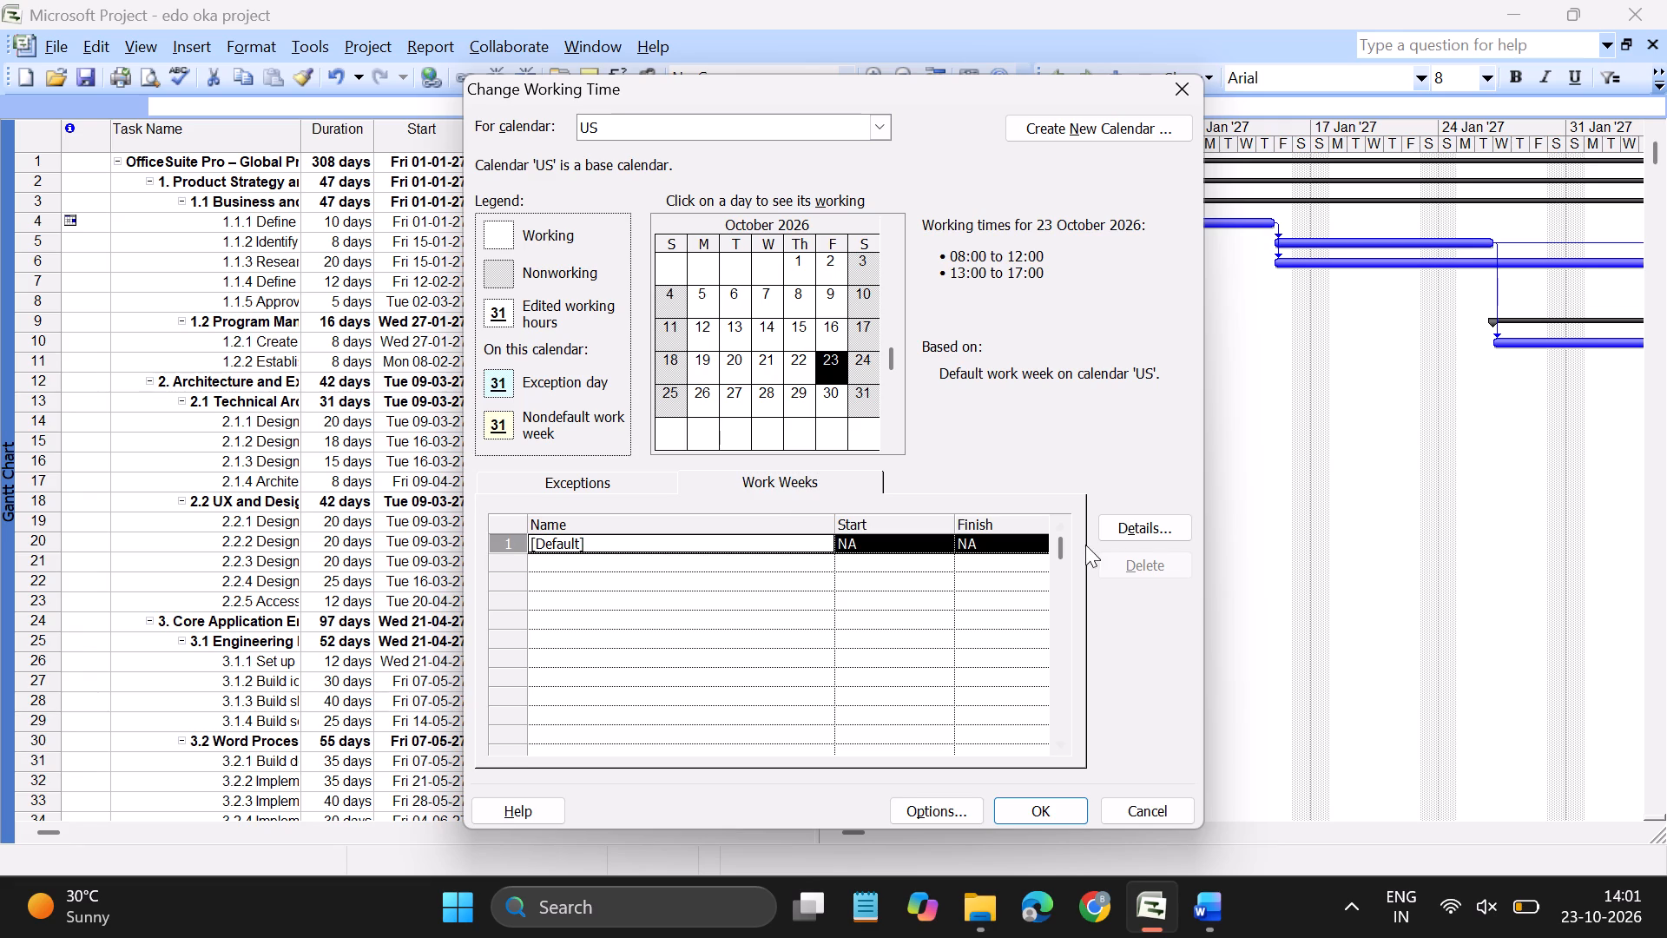
{"action": "left_click", "coordinate": [1145, 525]}
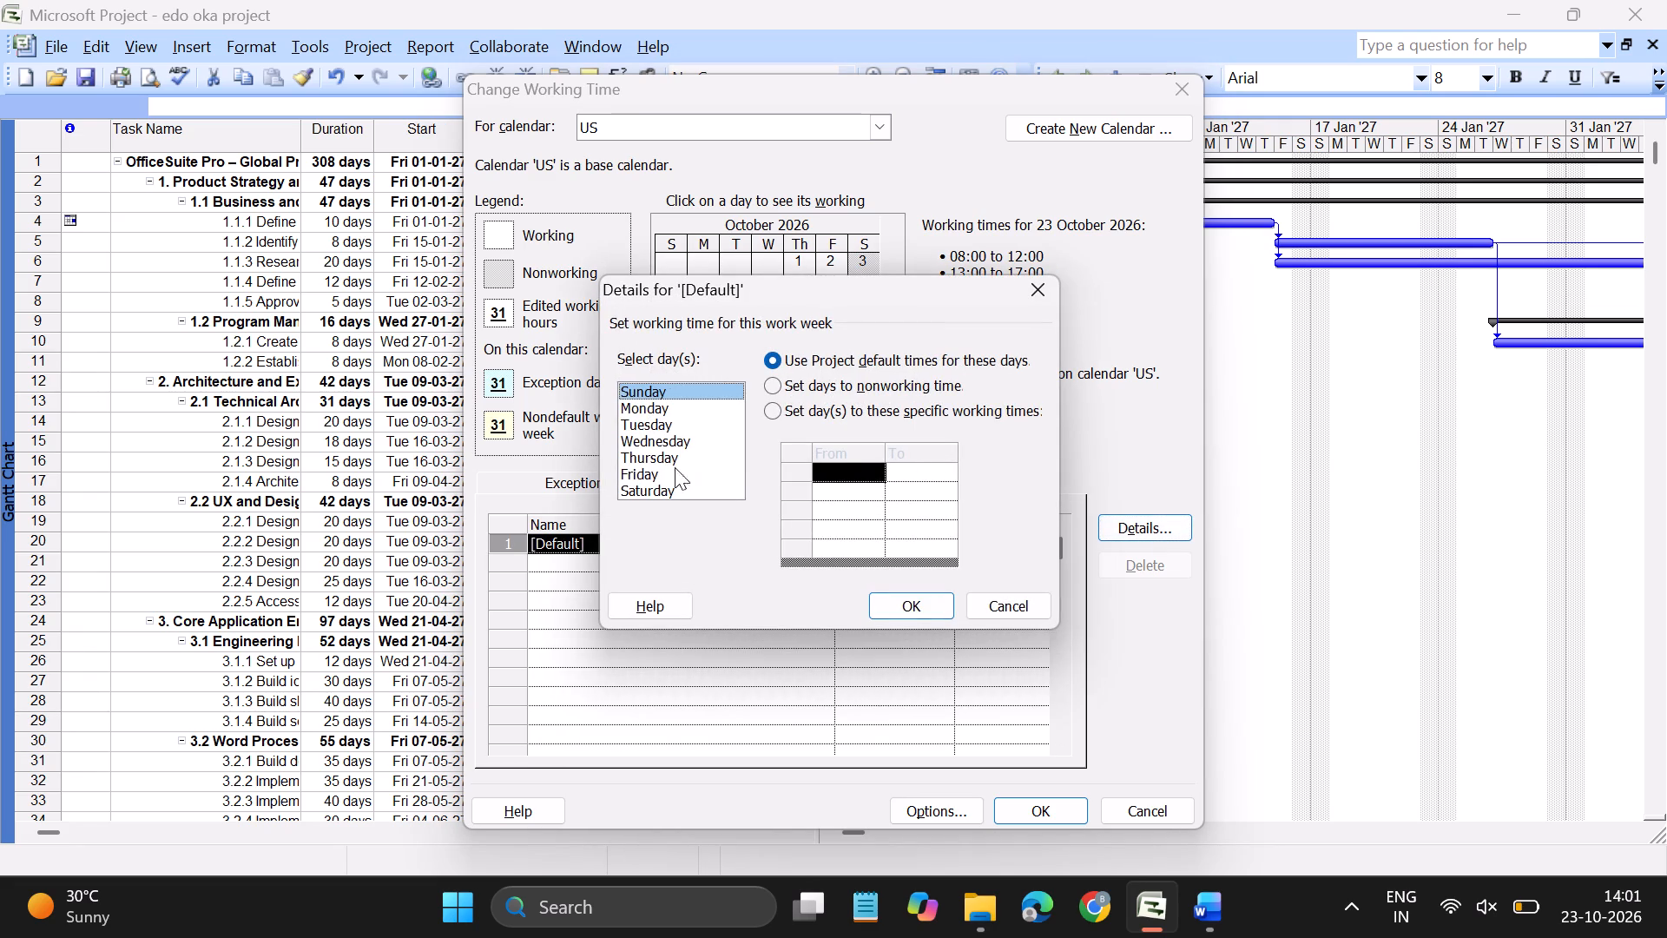
Set Monday through Friday to use specific working times in the US calendar's default work week.
{"action": "left_click", "coordinate": [640, 400]}
{"action": "left_click", "coordinate": [643, 414], "text": "ctrl"}
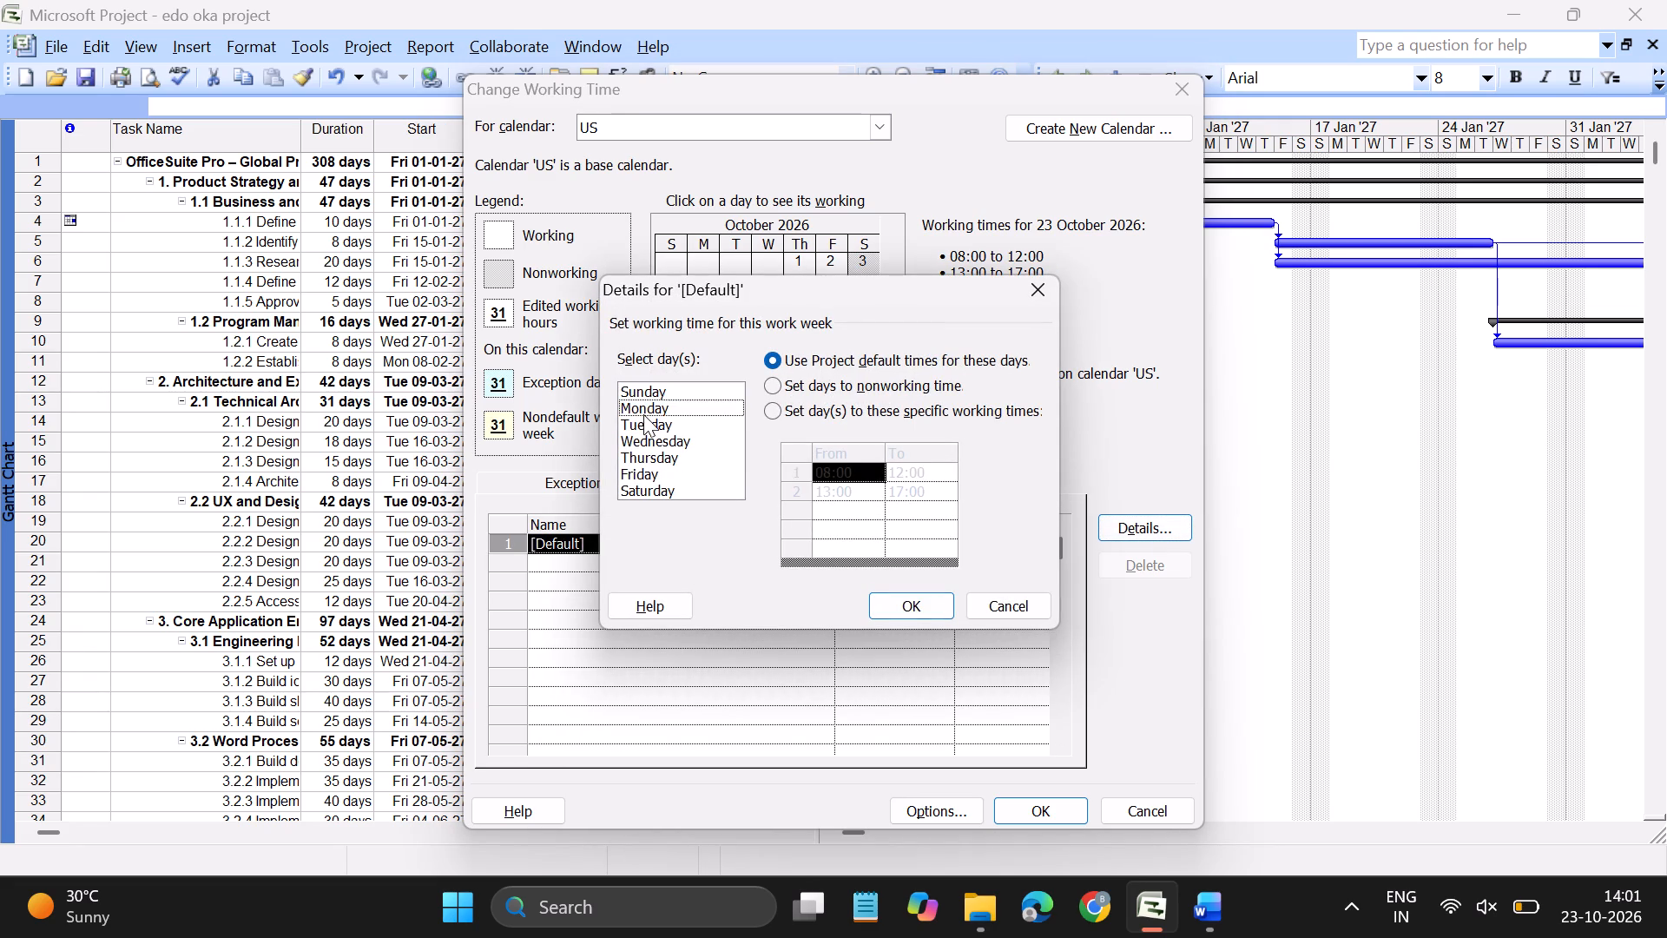
{"action": "left_click", "coordinate": [646, 404], "text": "ctrl"}
{"action": "left_click", "coordinate": [653, 426], "text": "ctrl"}
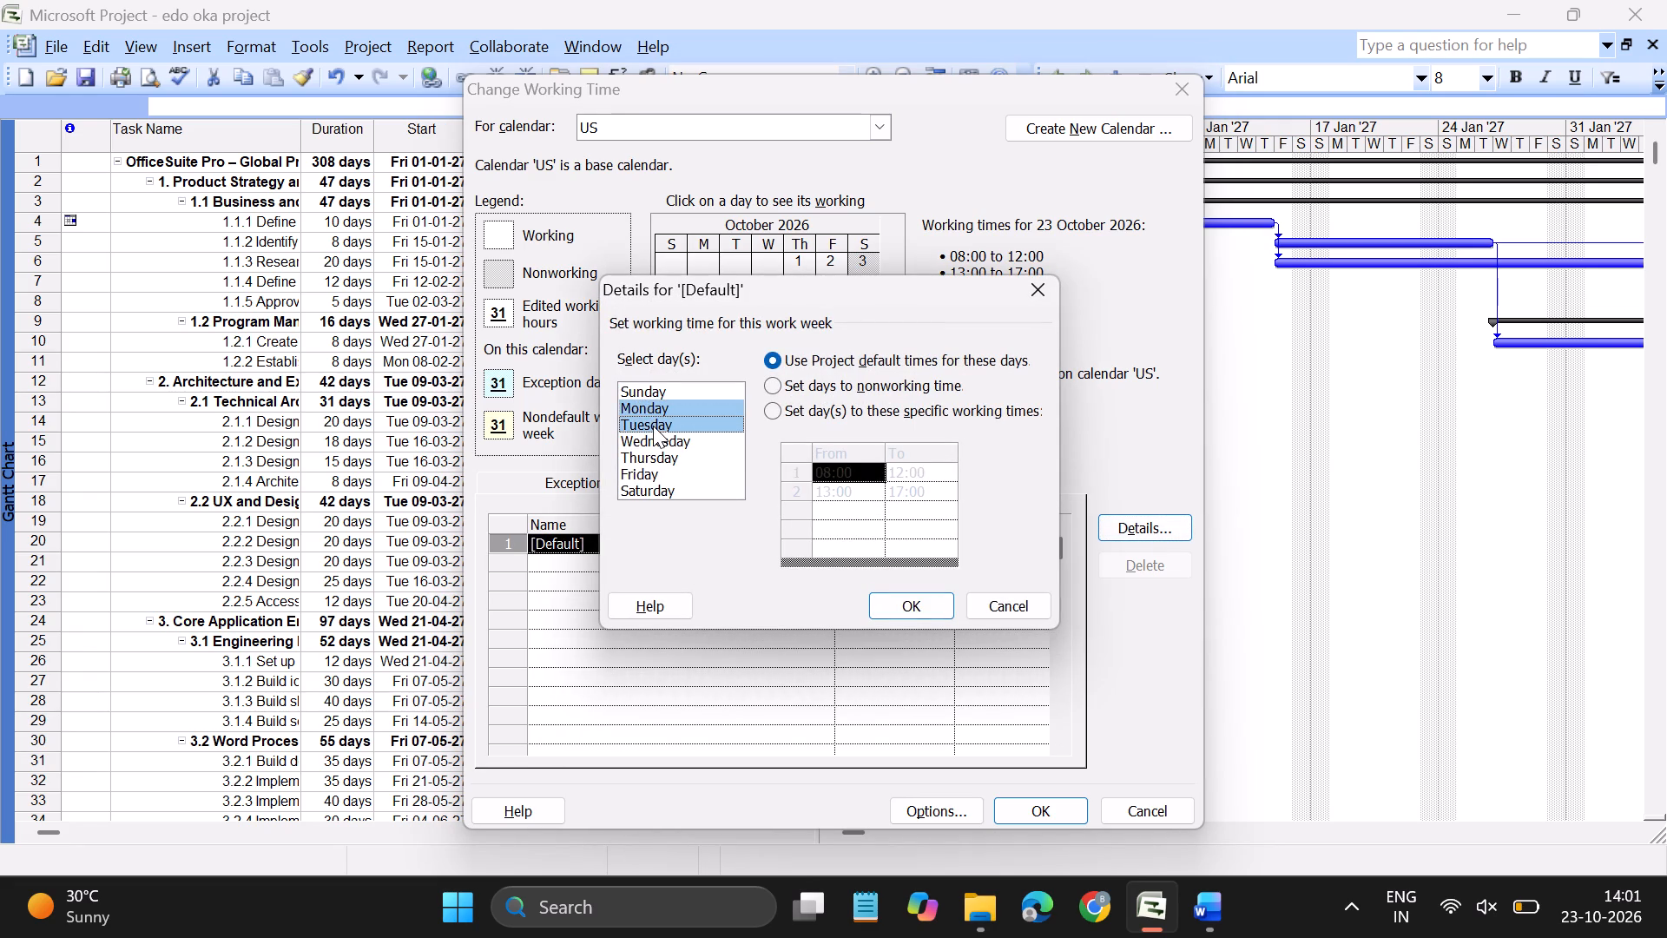
{"action": "left_click", "coordinate": [655, 438], "text": "ctrl"}
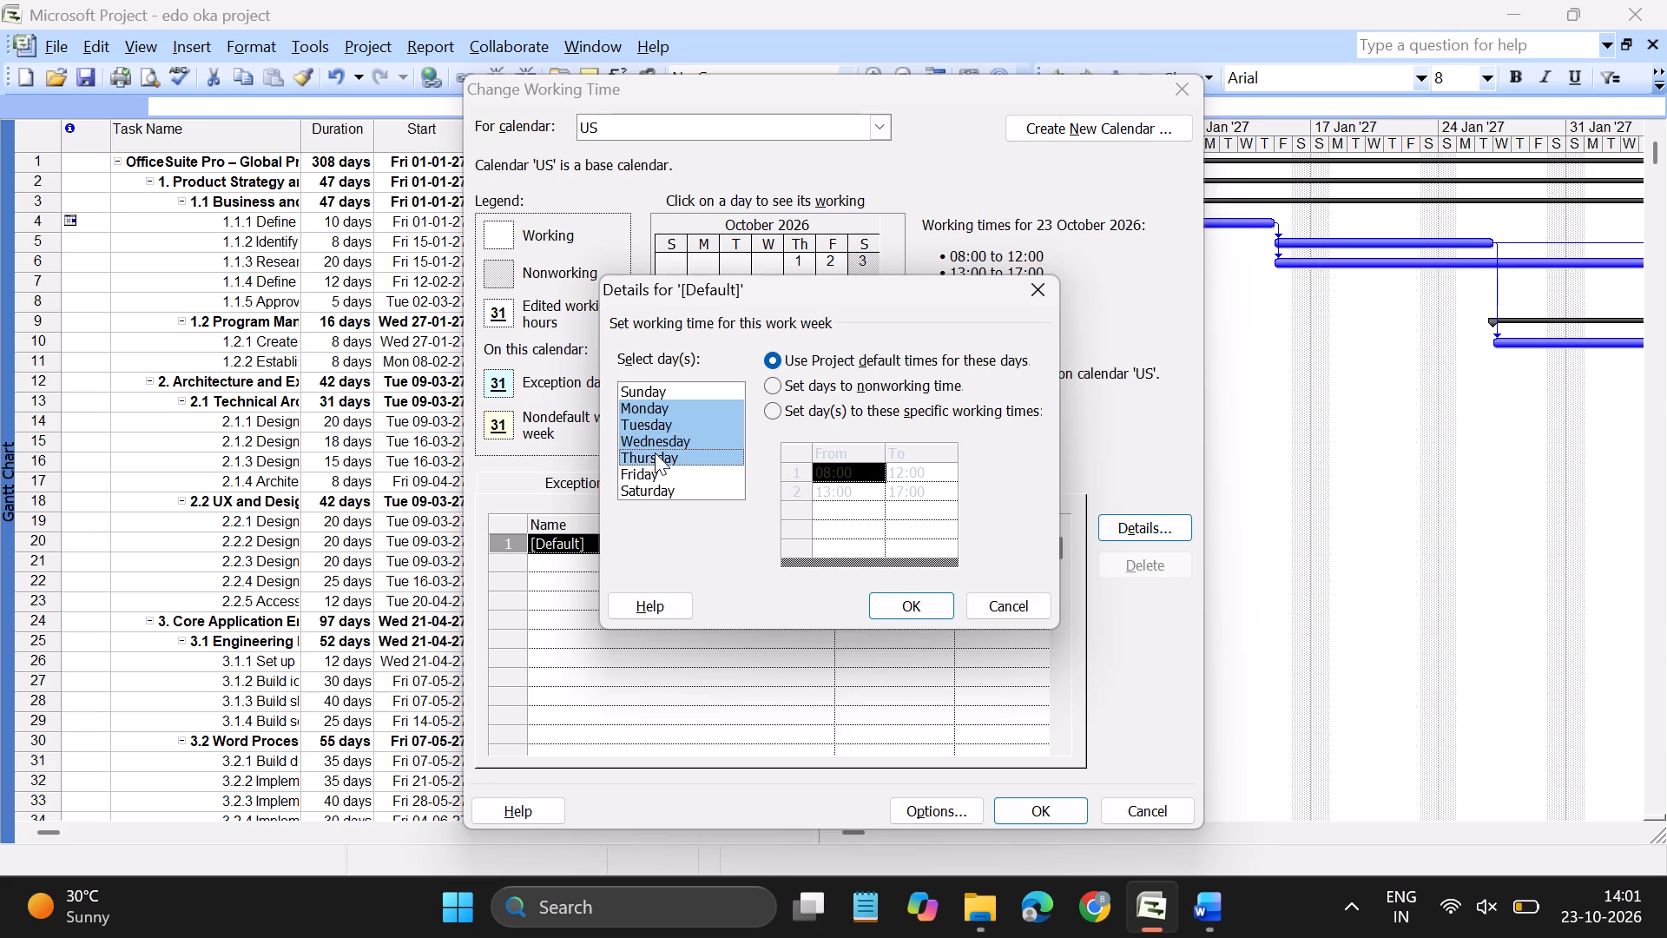
{"action": "left_click", "coordinate": [655, 452], "text": "ctrl"}
{"action": "left_click", "coordinate": [655, 469], "text": "ctrl"}
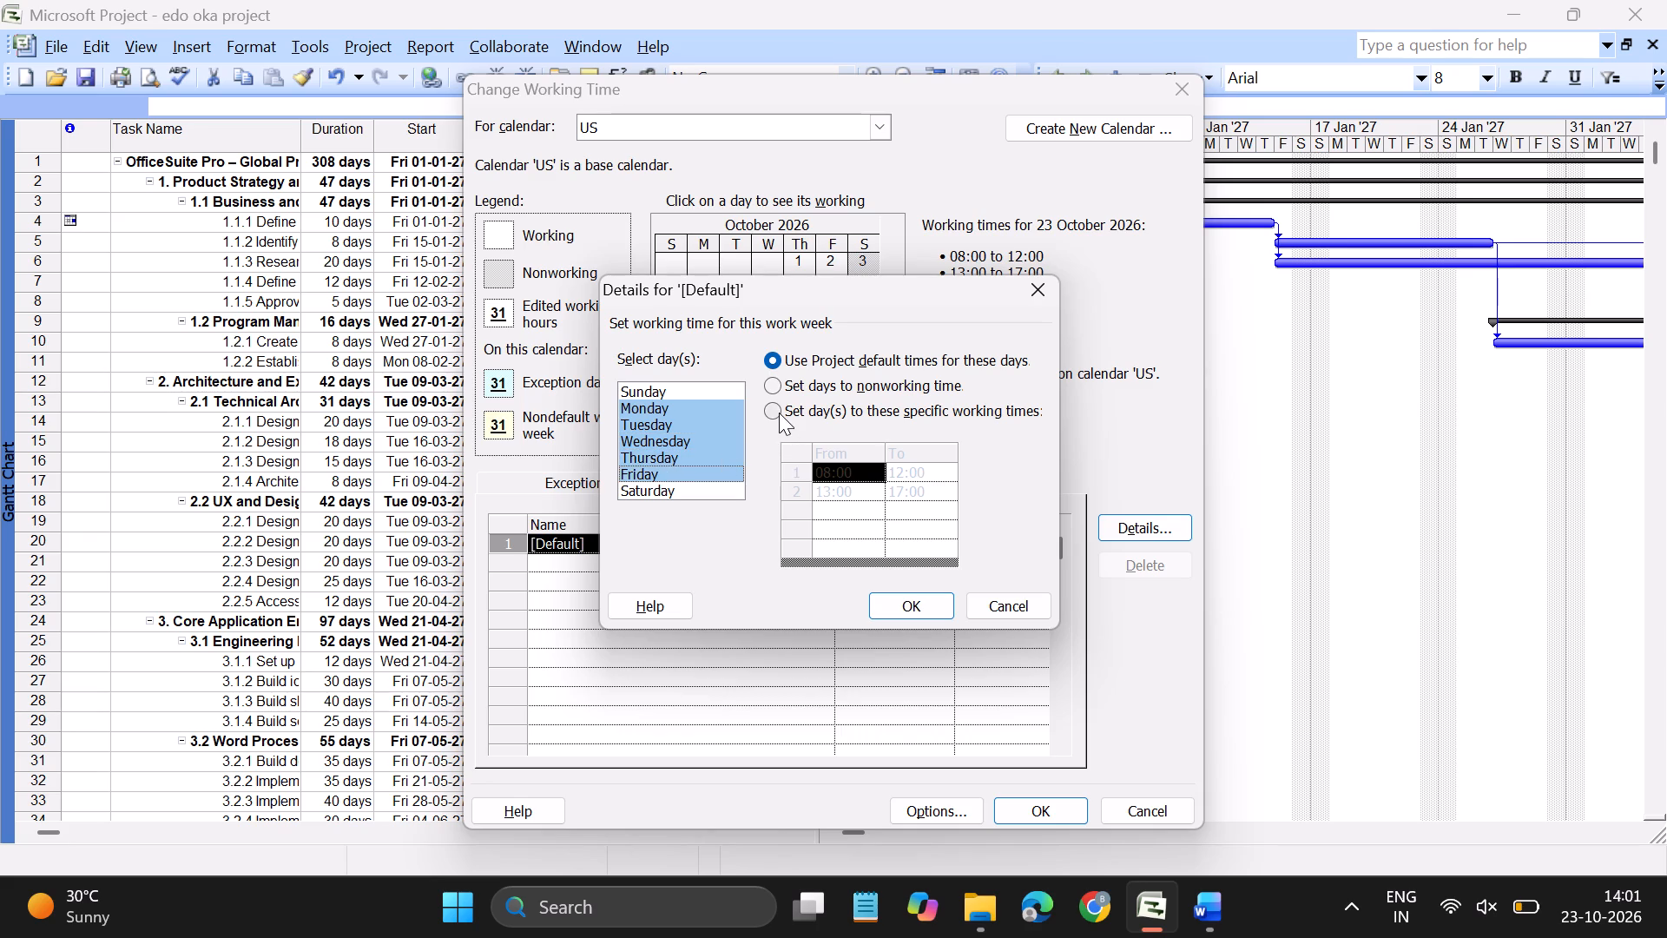
{"action": "left_click", "coordinate": [778, 412]}
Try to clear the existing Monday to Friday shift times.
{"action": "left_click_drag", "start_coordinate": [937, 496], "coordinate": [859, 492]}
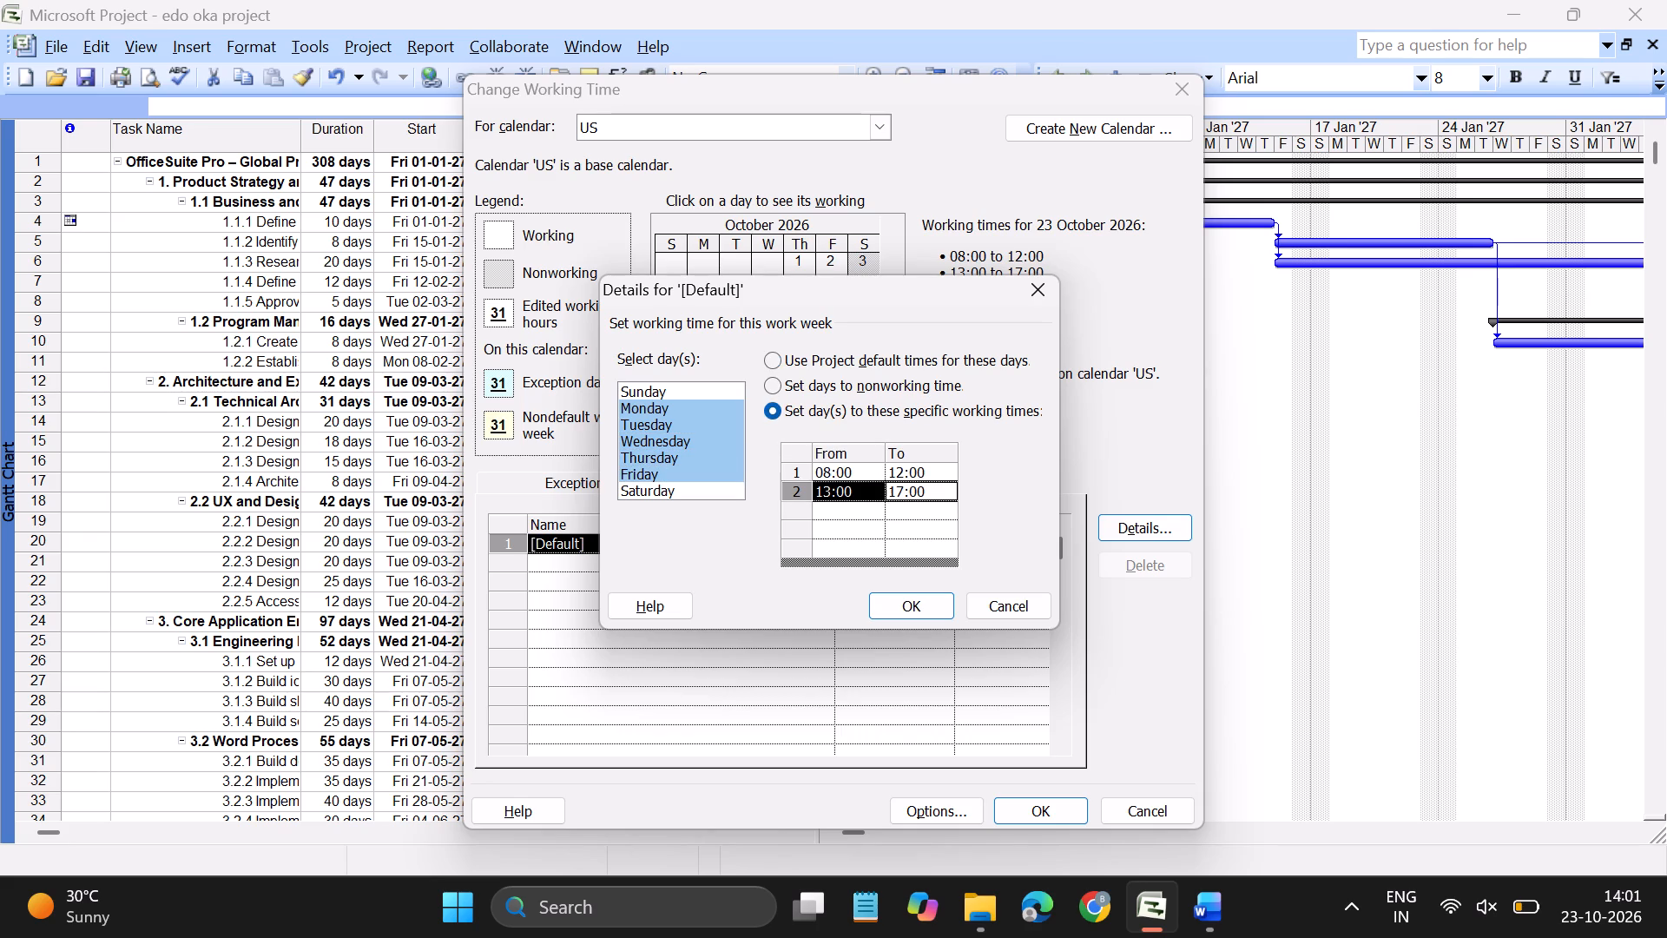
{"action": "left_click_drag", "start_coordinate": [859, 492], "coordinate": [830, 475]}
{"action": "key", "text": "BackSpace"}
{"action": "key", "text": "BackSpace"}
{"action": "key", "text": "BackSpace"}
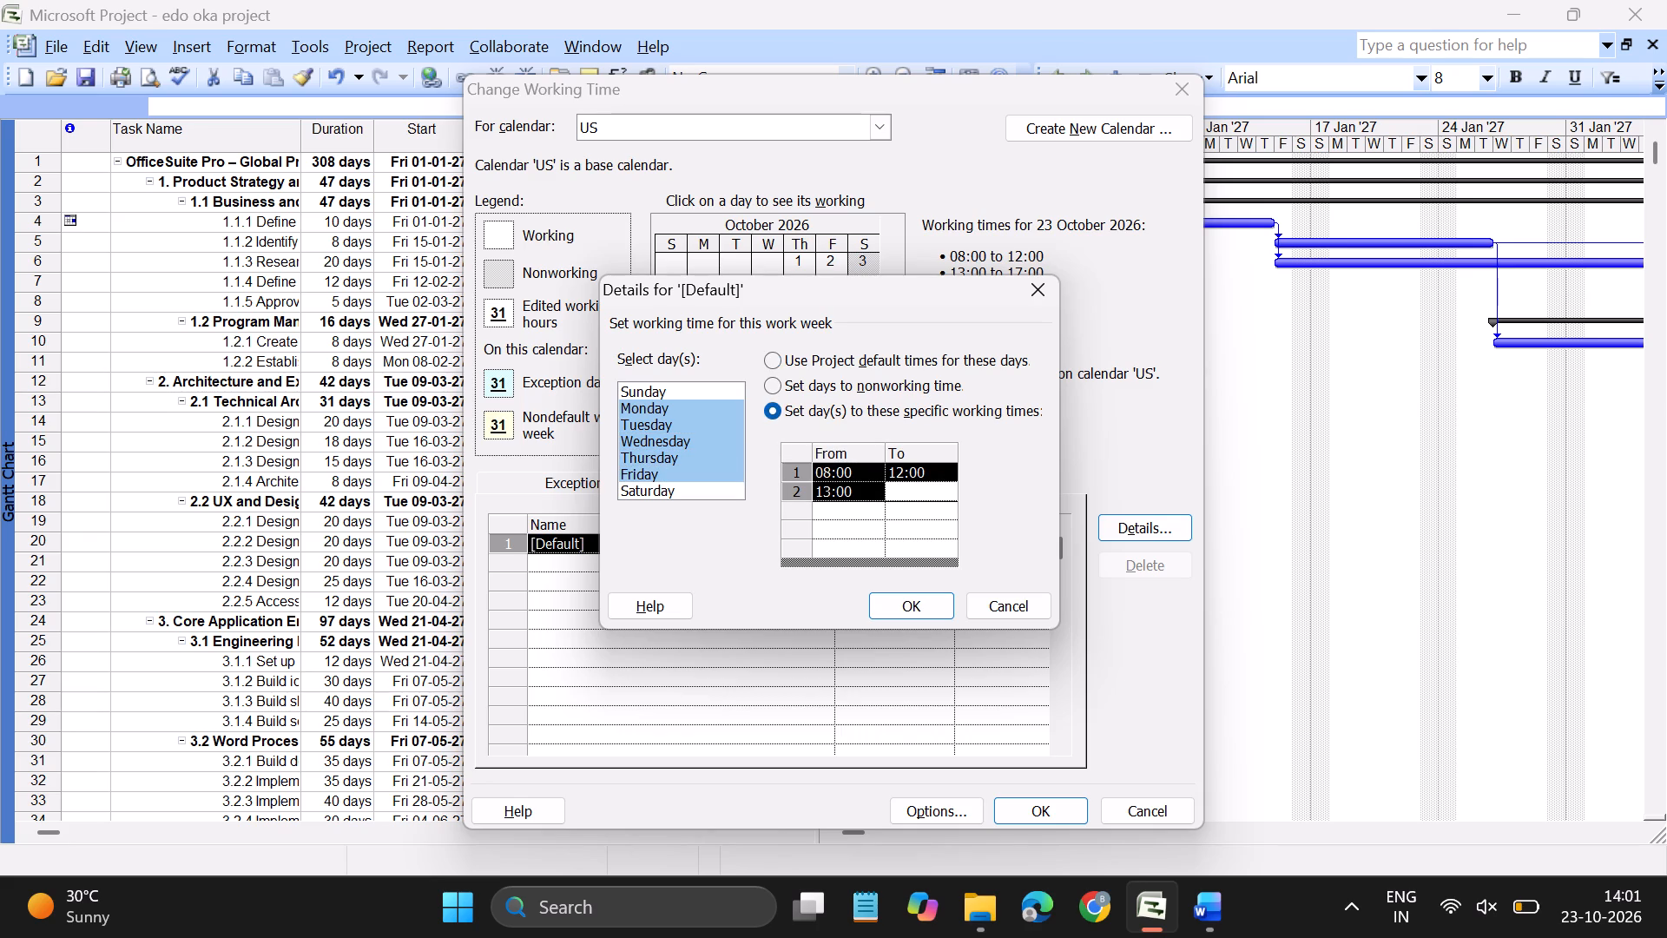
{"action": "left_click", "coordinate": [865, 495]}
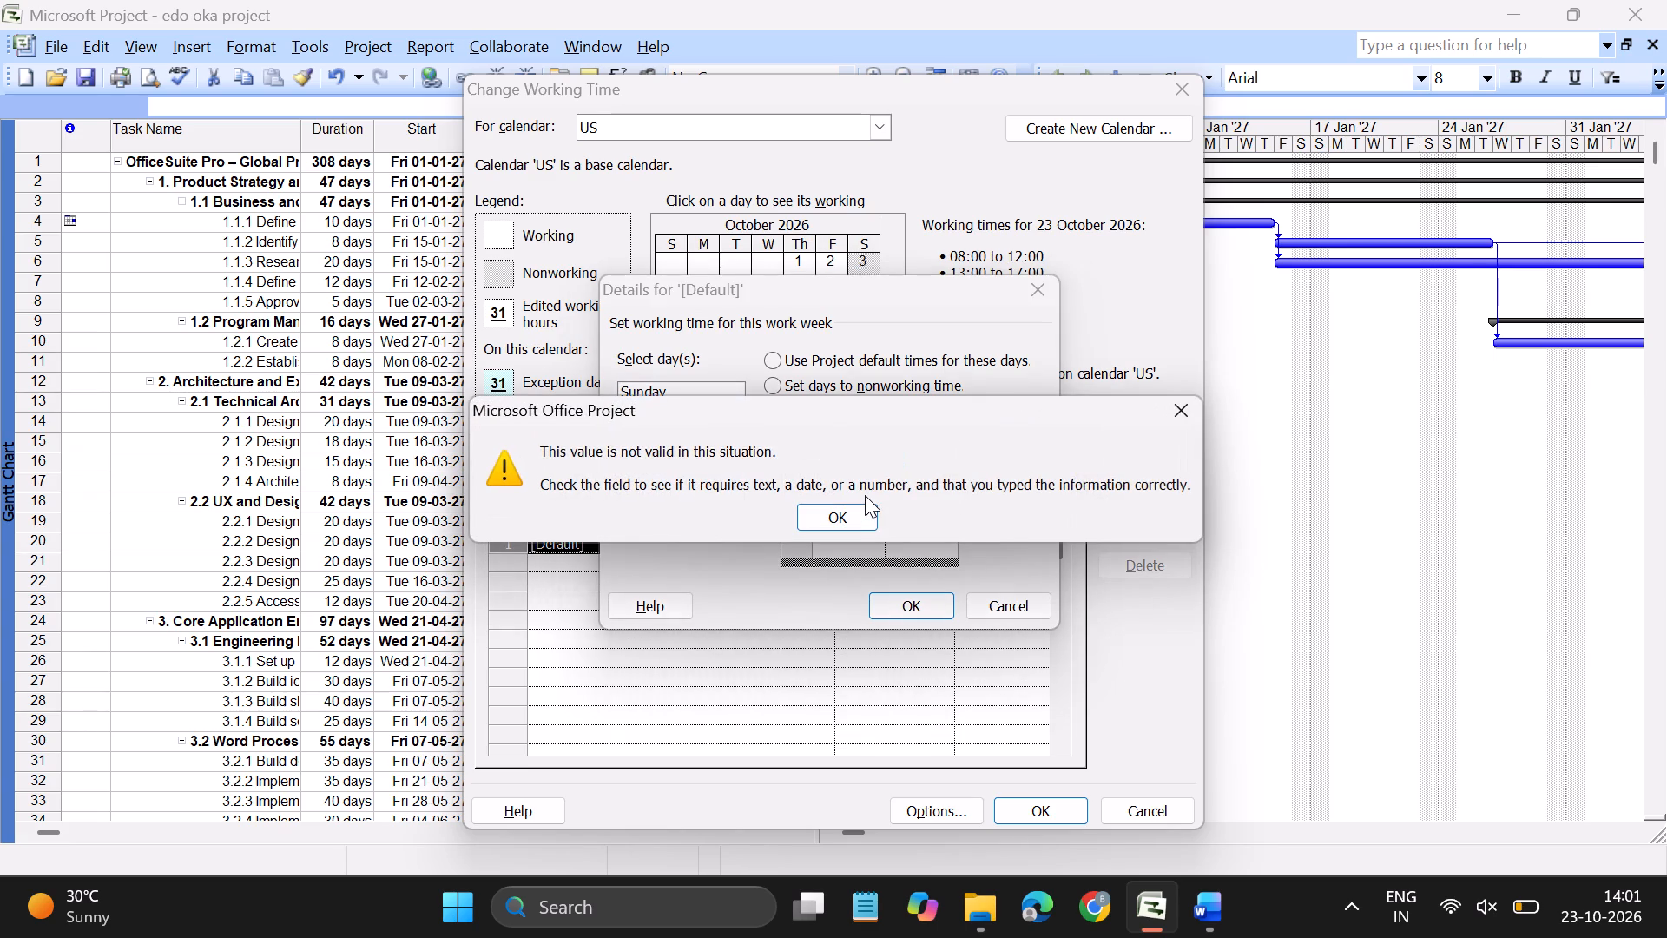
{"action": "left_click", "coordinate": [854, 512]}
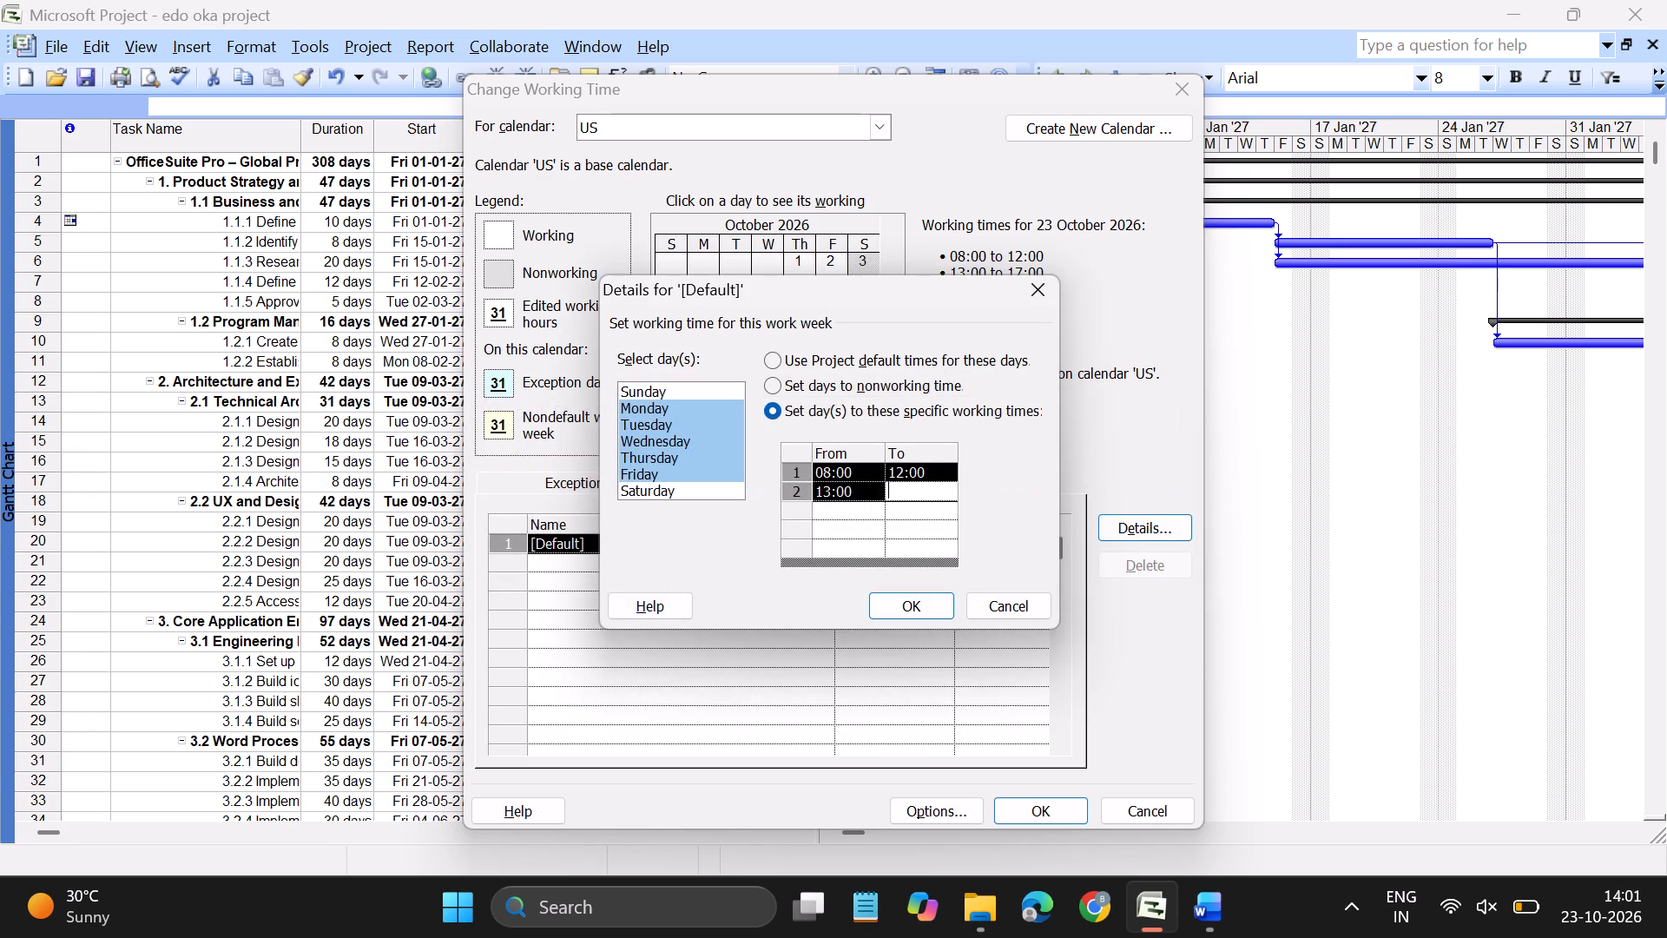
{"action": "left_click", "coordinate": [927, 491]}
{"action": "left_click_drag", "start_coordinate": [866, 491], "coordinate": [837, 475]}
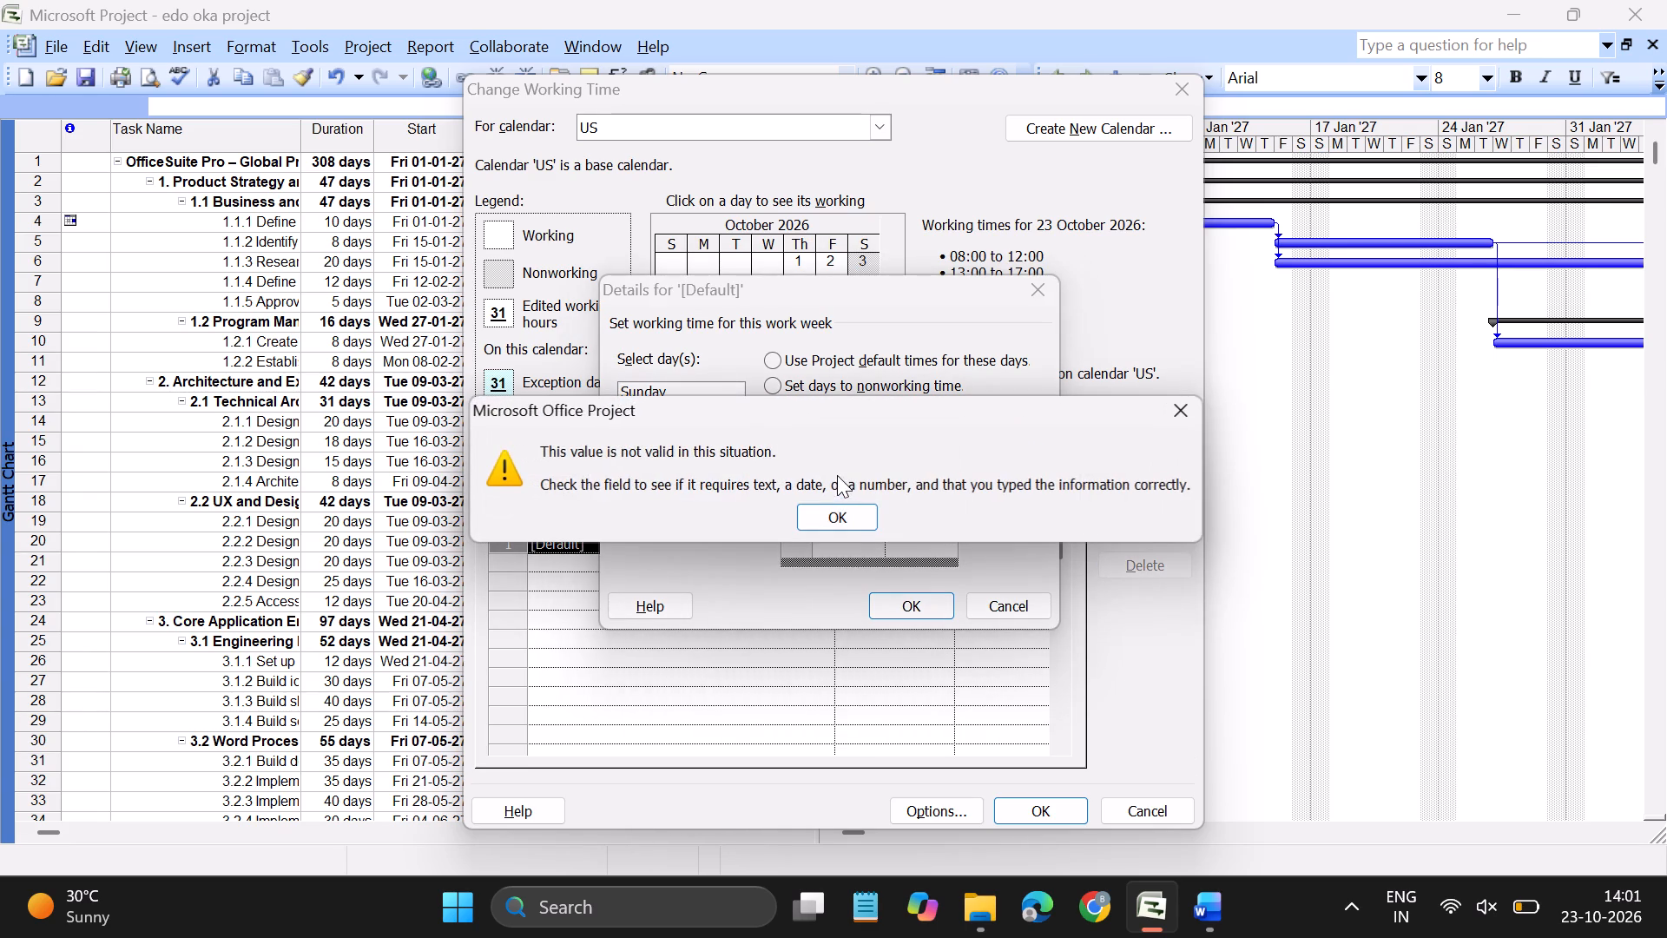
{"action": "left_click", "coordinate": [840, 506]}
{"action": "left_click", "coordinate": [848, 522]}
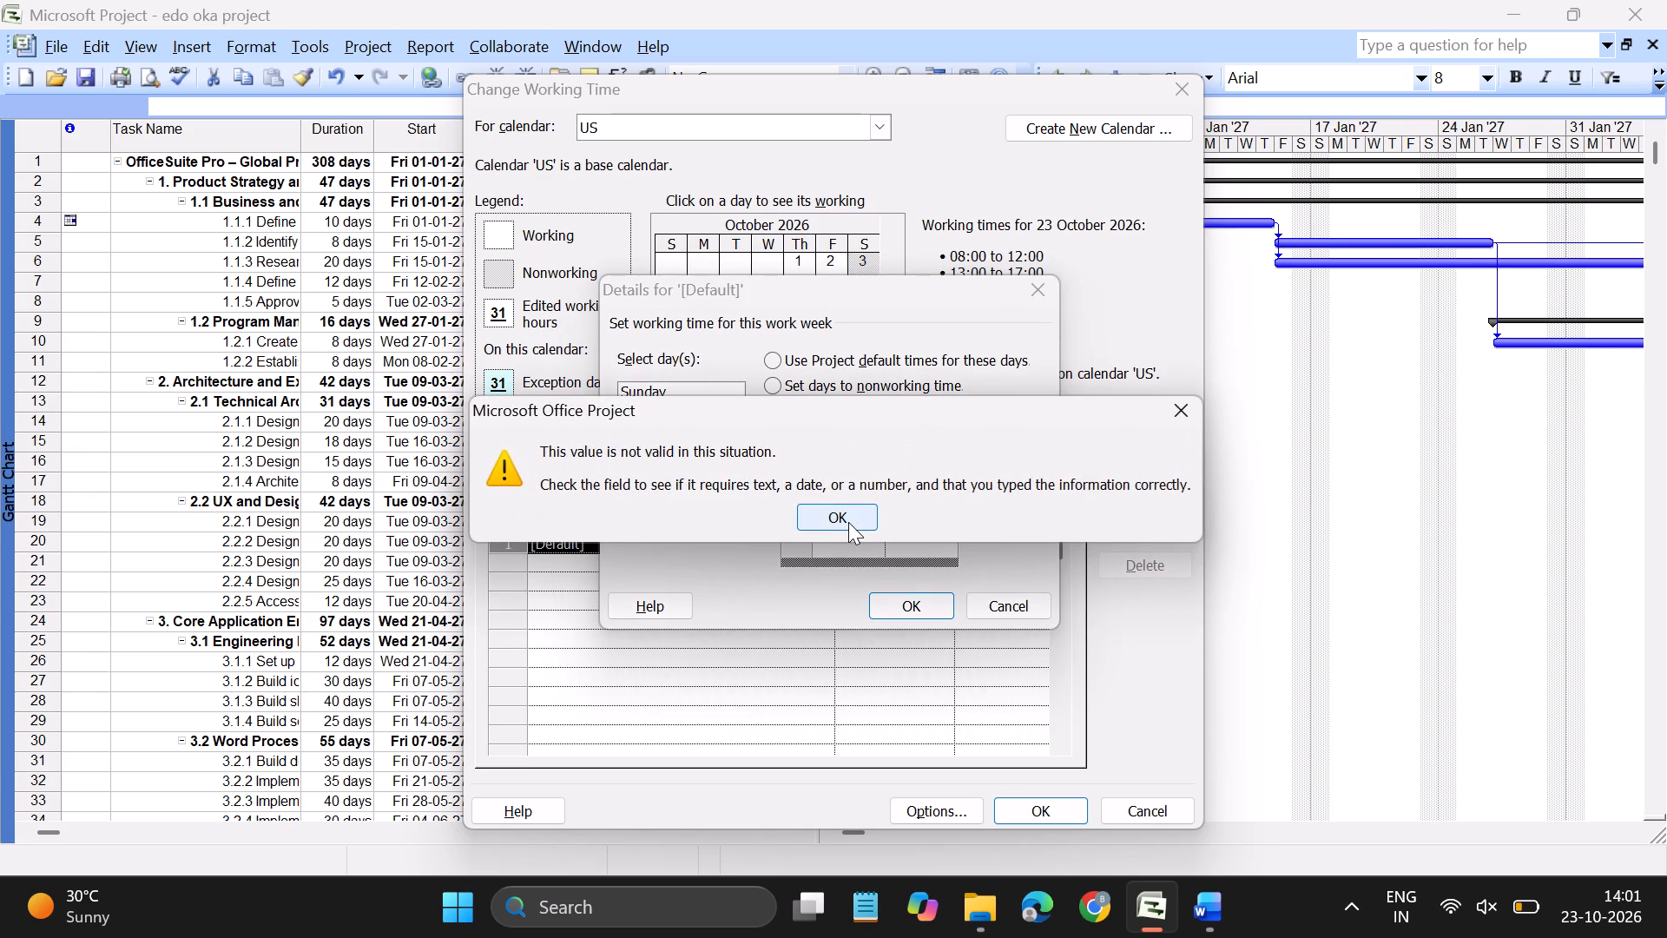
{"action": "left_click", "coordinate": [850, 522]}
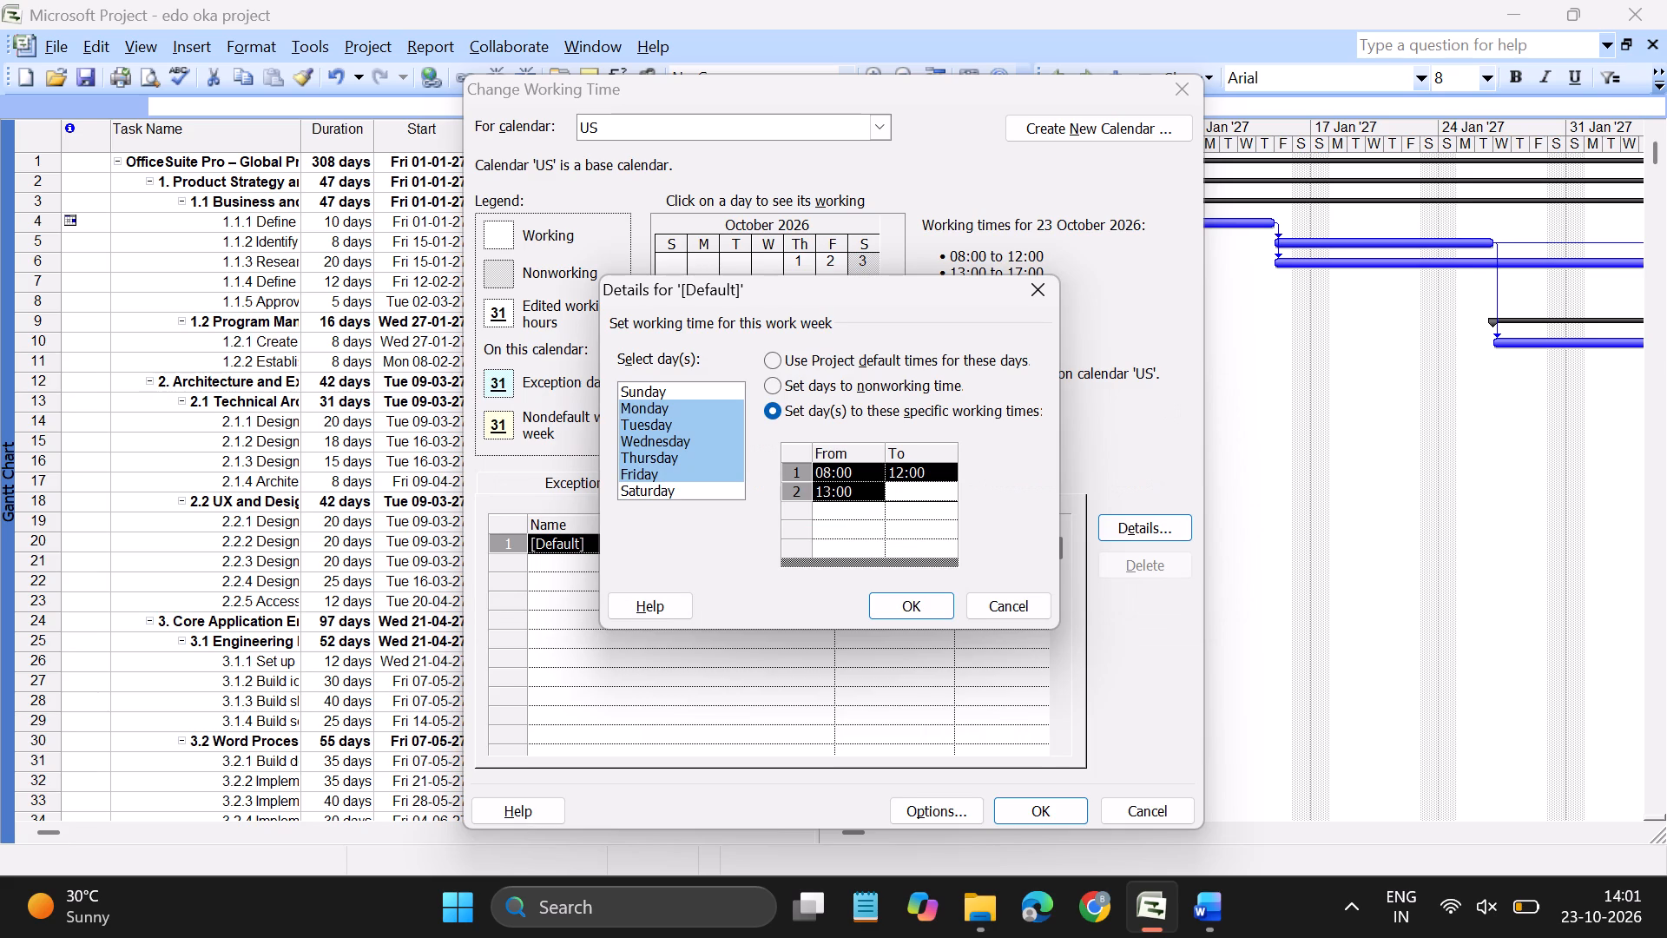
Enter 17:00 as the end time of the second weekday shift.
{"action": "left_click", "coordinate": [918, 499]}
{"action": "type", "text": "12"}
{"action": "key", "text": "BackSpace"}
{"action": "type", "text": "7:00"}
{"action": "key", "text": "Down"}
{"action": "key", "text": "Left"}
Delete the From and To times of both existing weekday shifts.
{"action": "left_click", "coordinate": [856, 508]}
{"action": "left_click_drag", "start_coordinate": [799, 494], "coordinate": [789, 454]}
{"action": "key", "text": "Delete"}
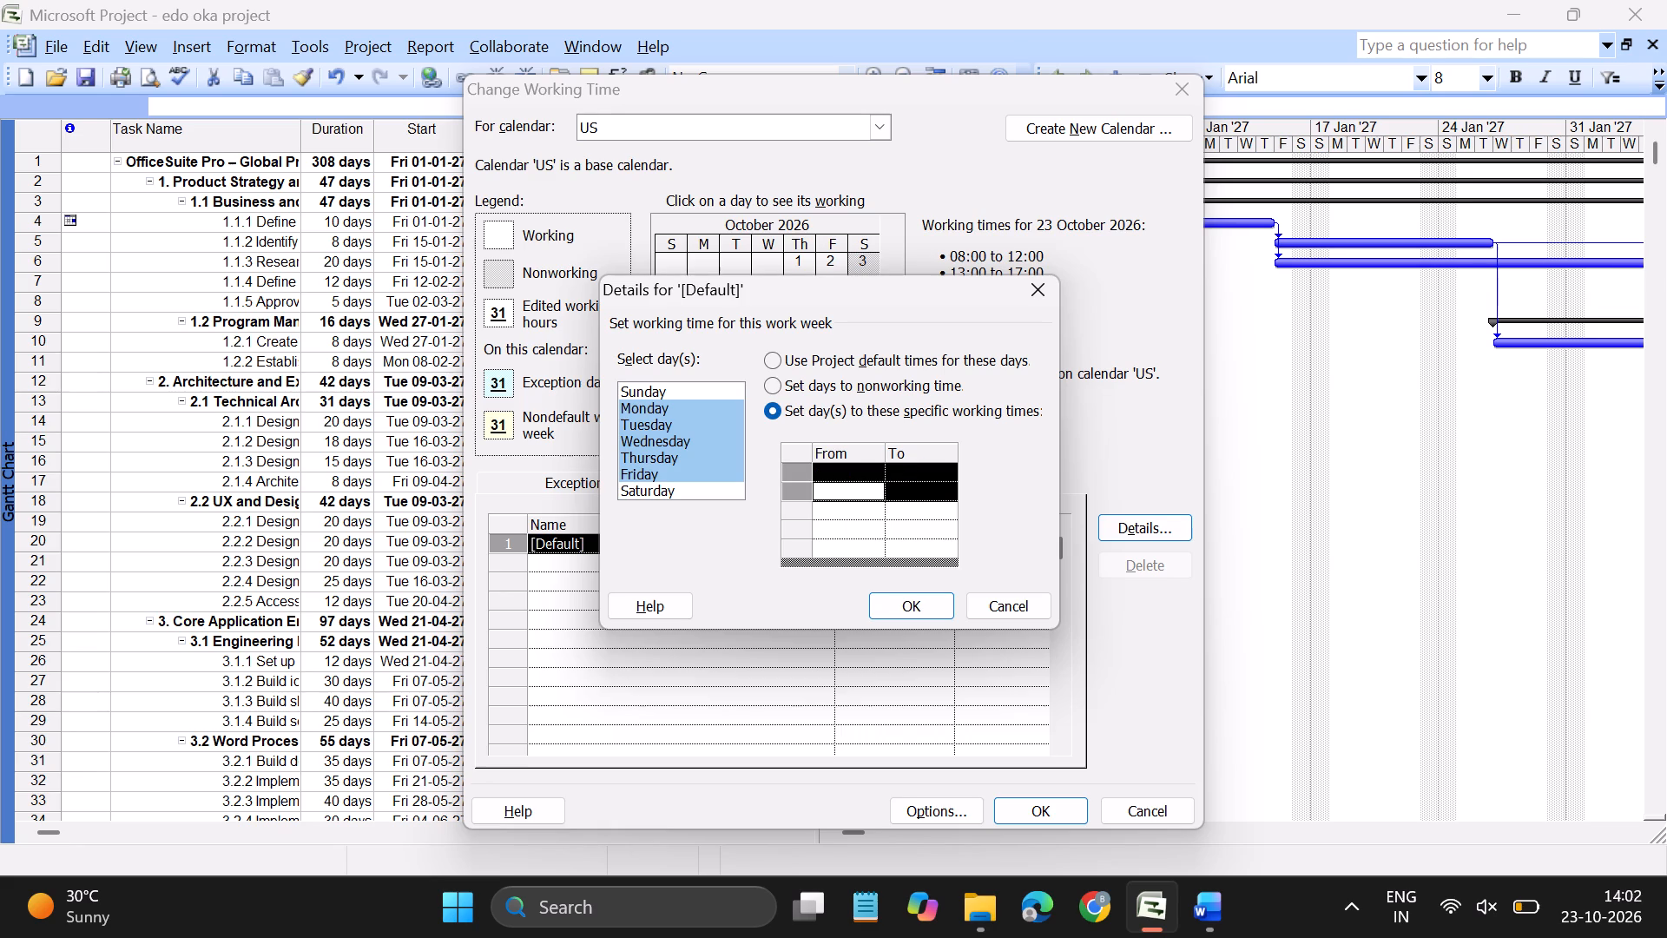
Enter the first weekday shift from 8:00 to 16:00.
{"action": "left_click", "coordinate": [827, 469]}
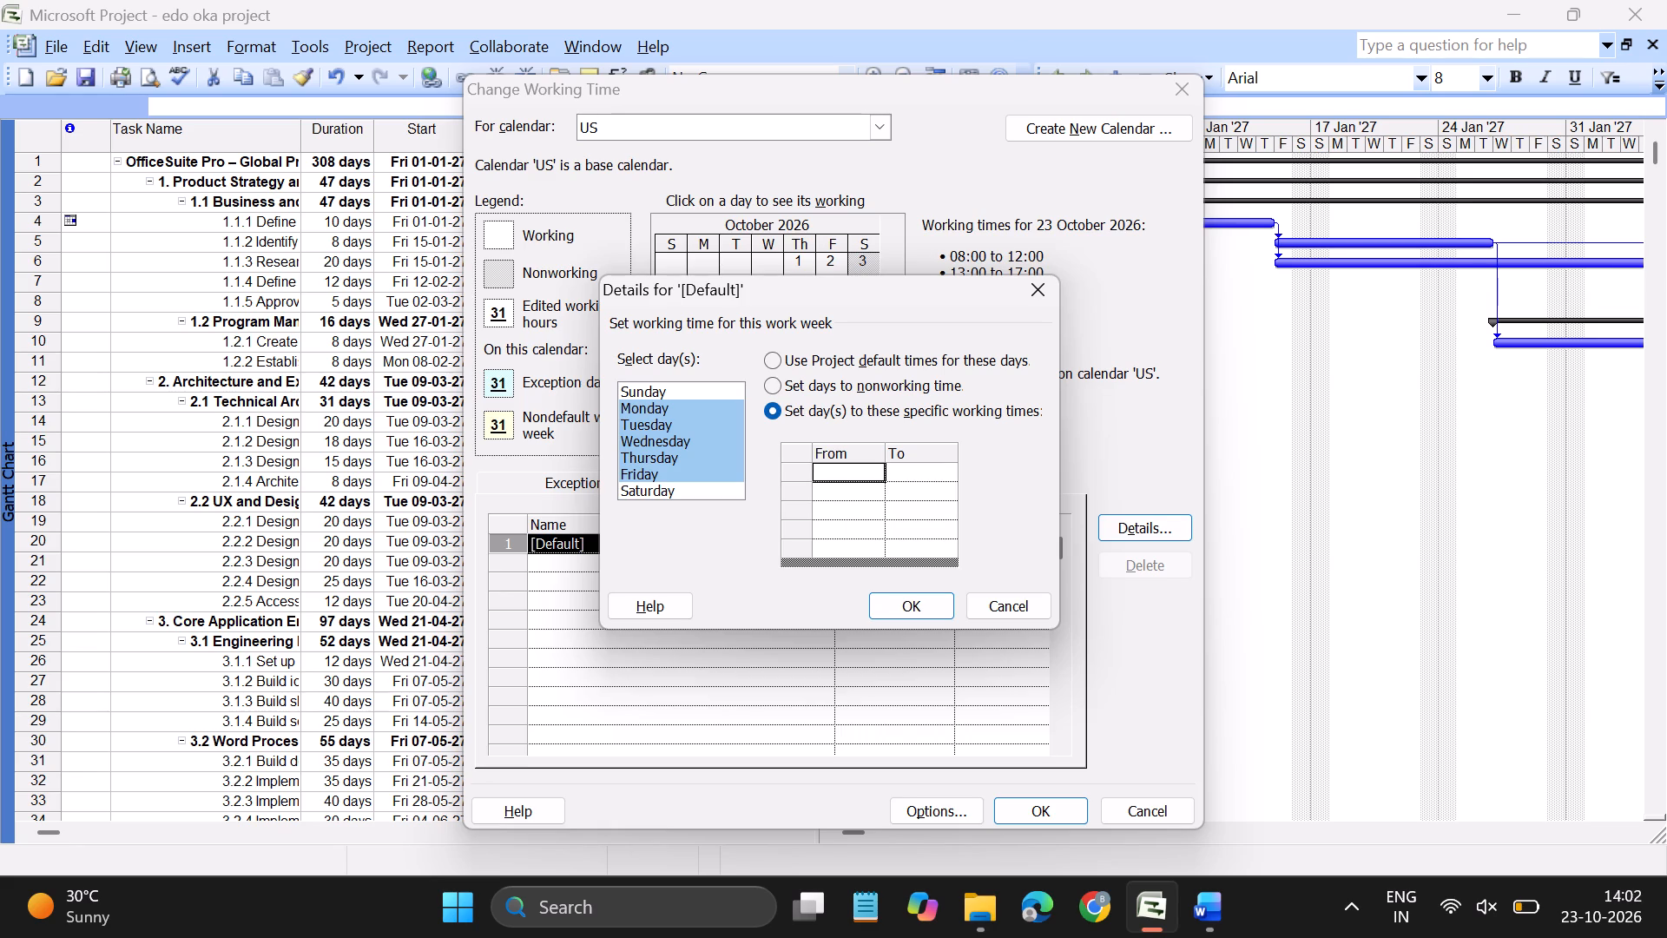
{"action": "key", "text": "8"}
{"action": "type", "text": ":00"}
{"action": "key", "text": "Right"}
{"action": "type", "text": "16:00"}
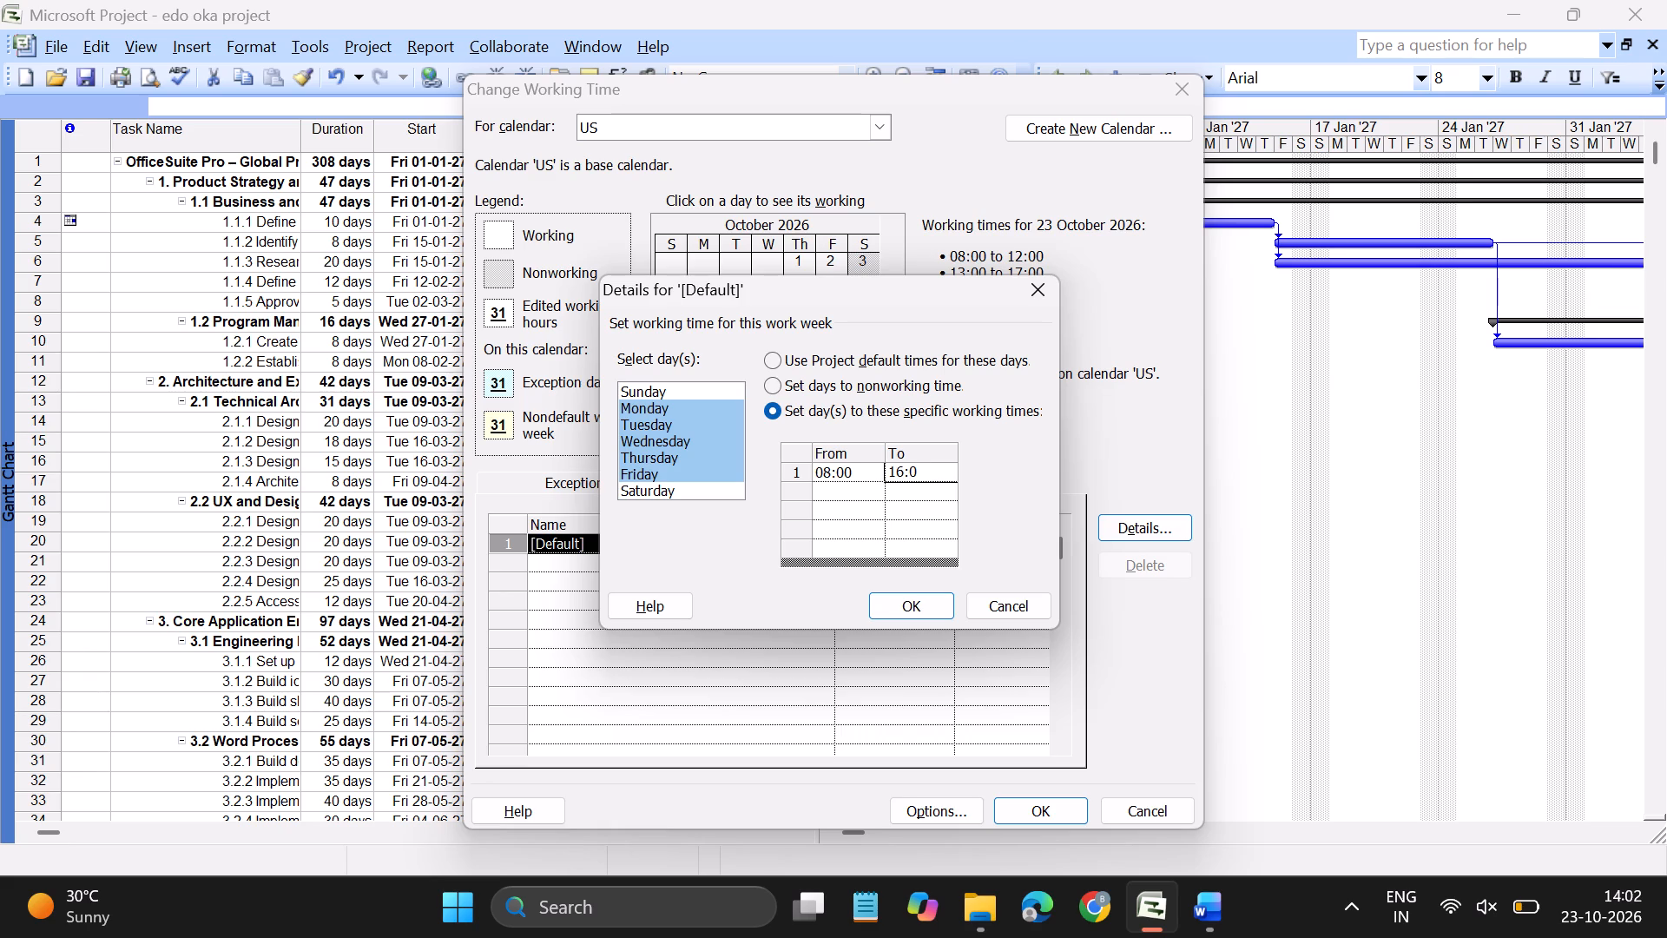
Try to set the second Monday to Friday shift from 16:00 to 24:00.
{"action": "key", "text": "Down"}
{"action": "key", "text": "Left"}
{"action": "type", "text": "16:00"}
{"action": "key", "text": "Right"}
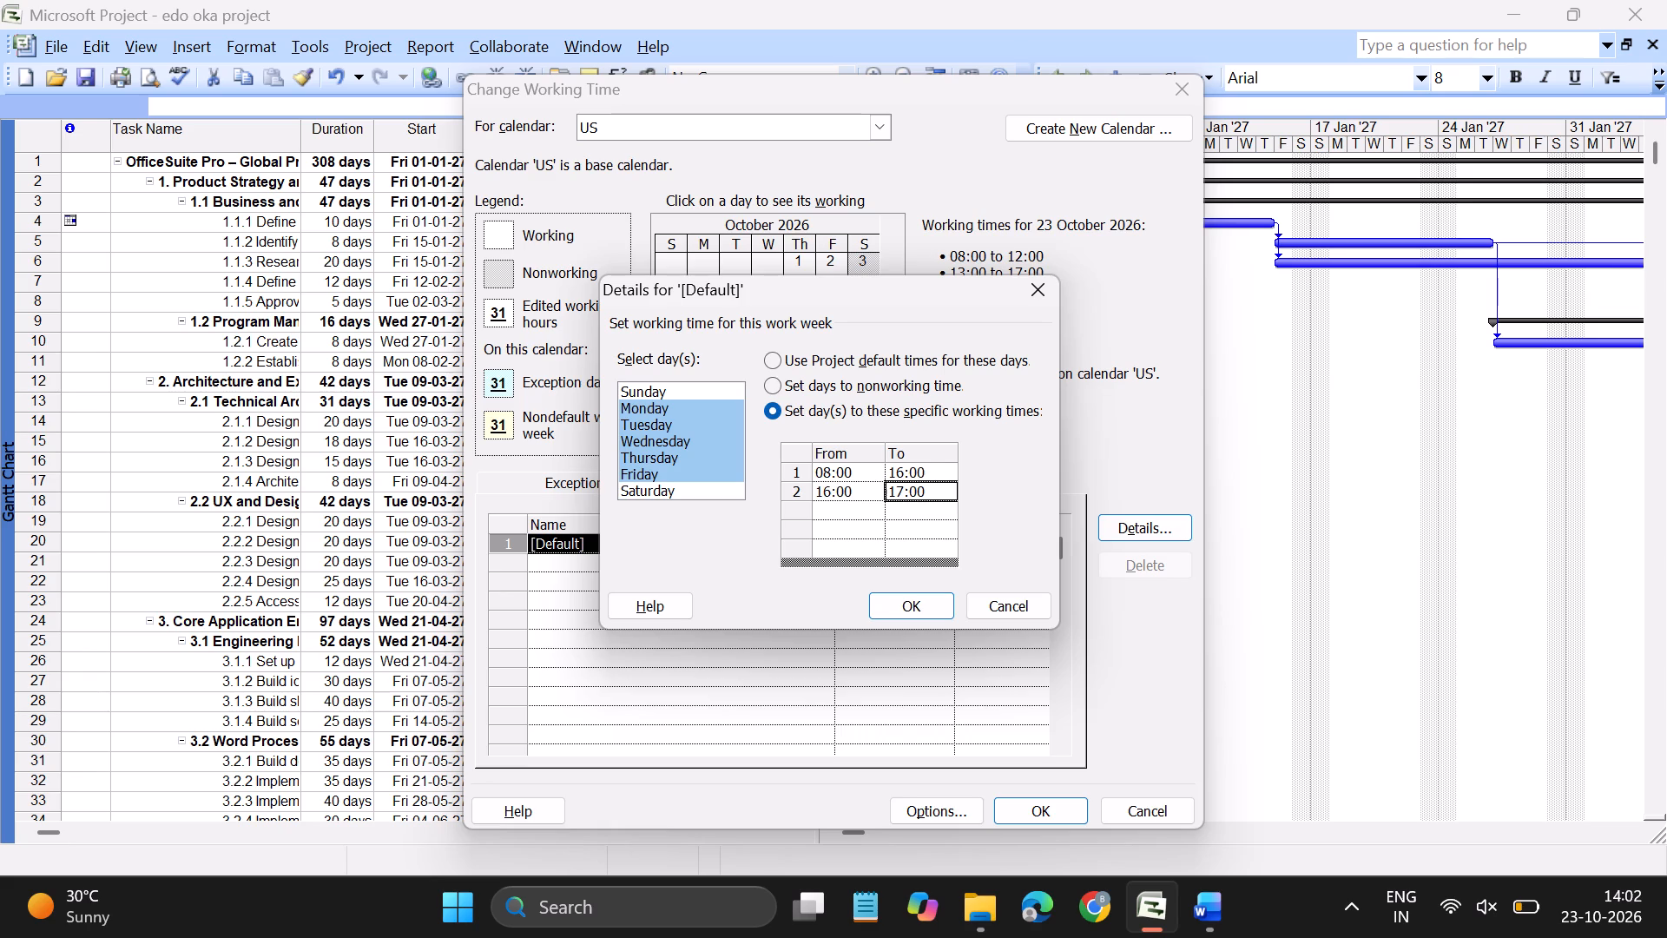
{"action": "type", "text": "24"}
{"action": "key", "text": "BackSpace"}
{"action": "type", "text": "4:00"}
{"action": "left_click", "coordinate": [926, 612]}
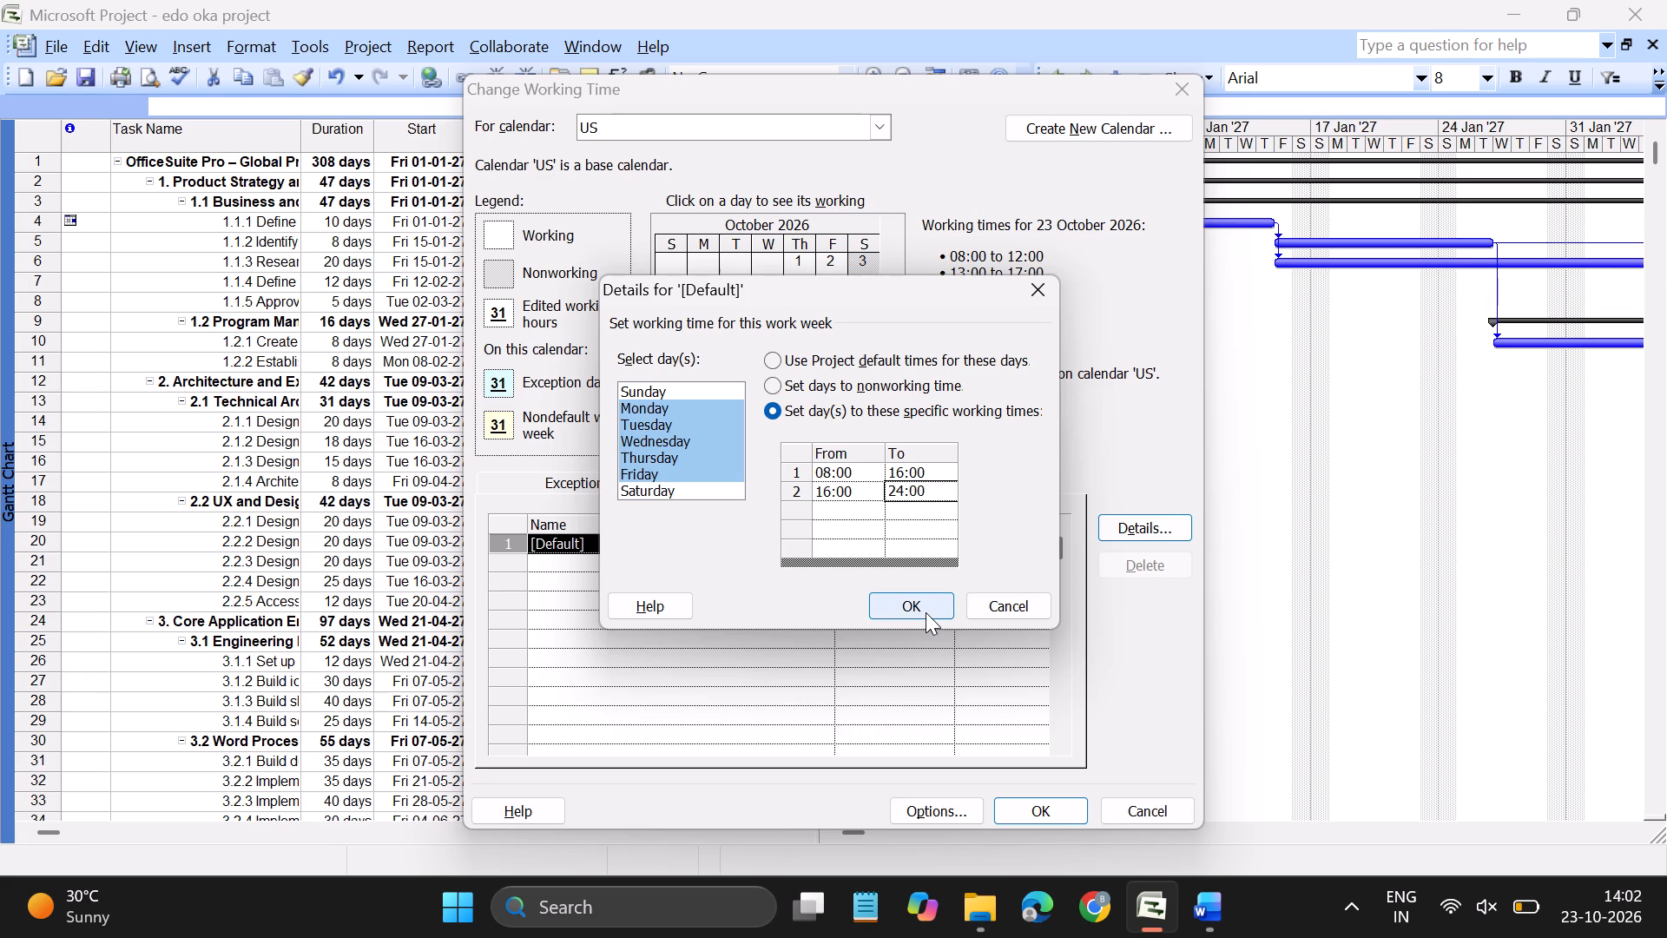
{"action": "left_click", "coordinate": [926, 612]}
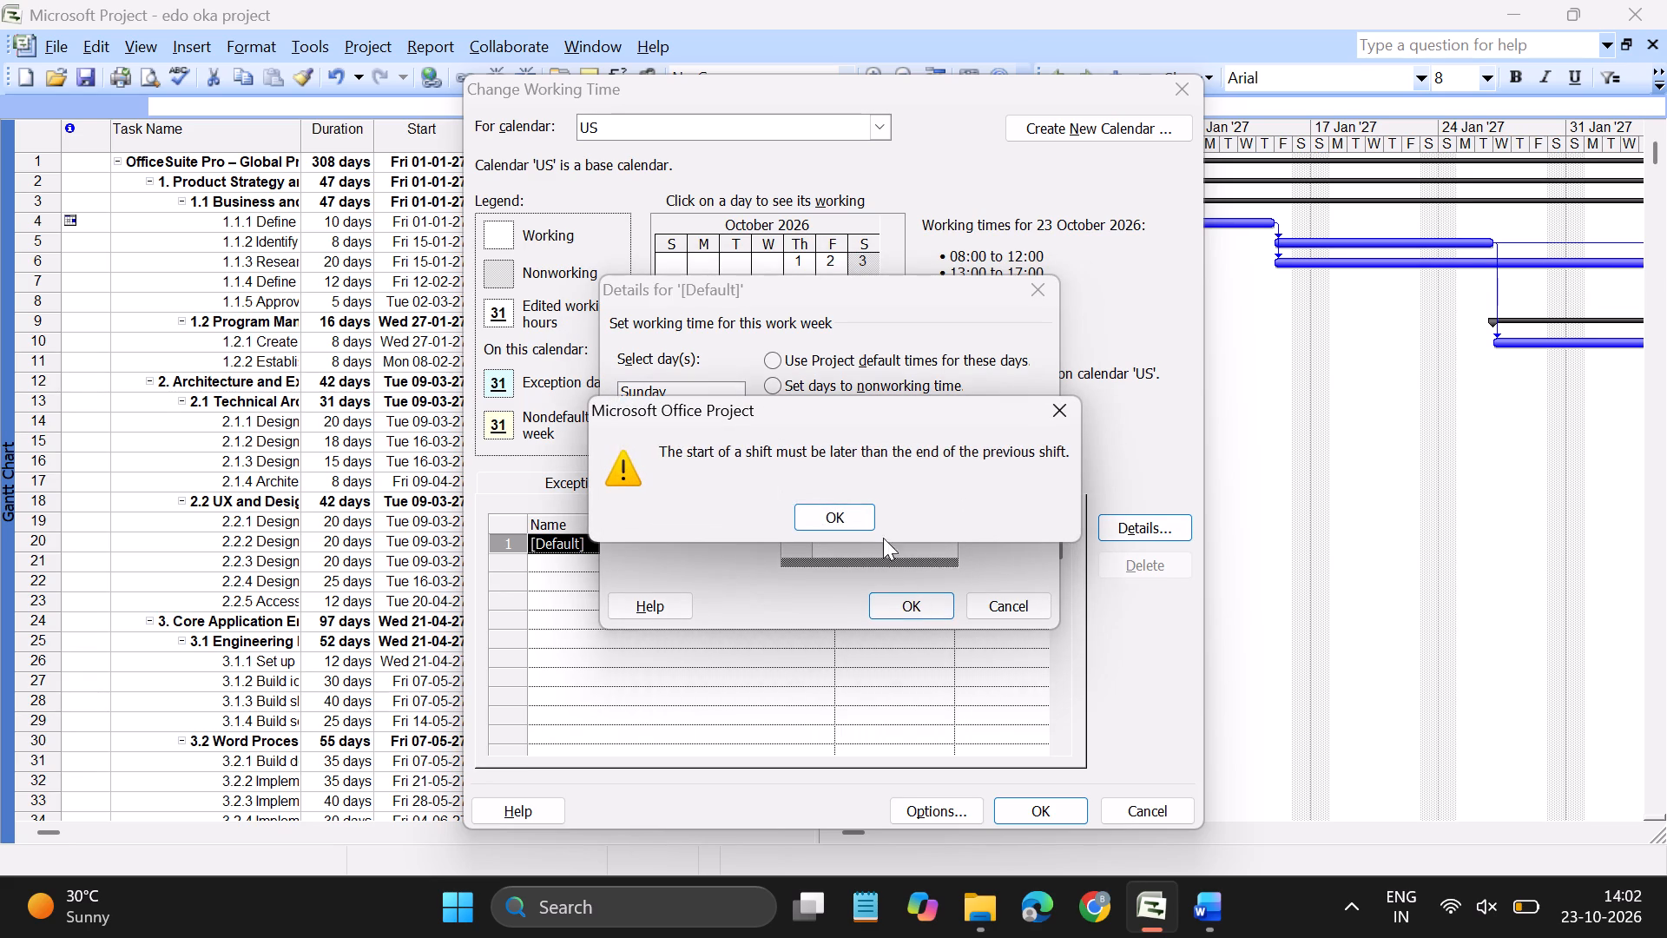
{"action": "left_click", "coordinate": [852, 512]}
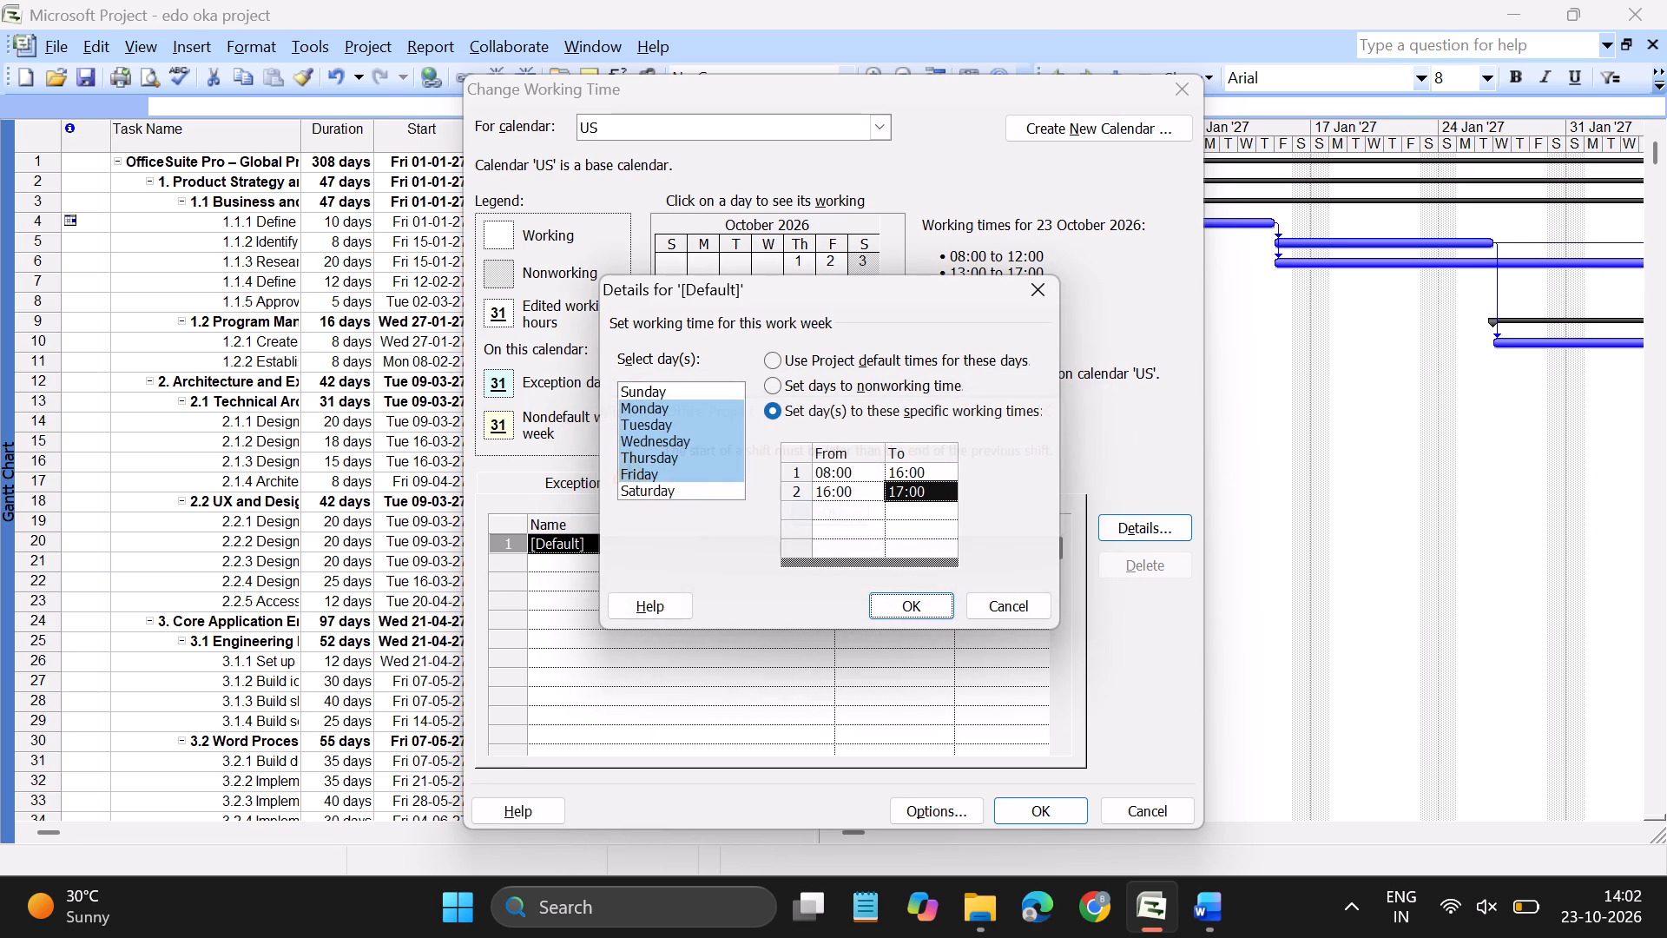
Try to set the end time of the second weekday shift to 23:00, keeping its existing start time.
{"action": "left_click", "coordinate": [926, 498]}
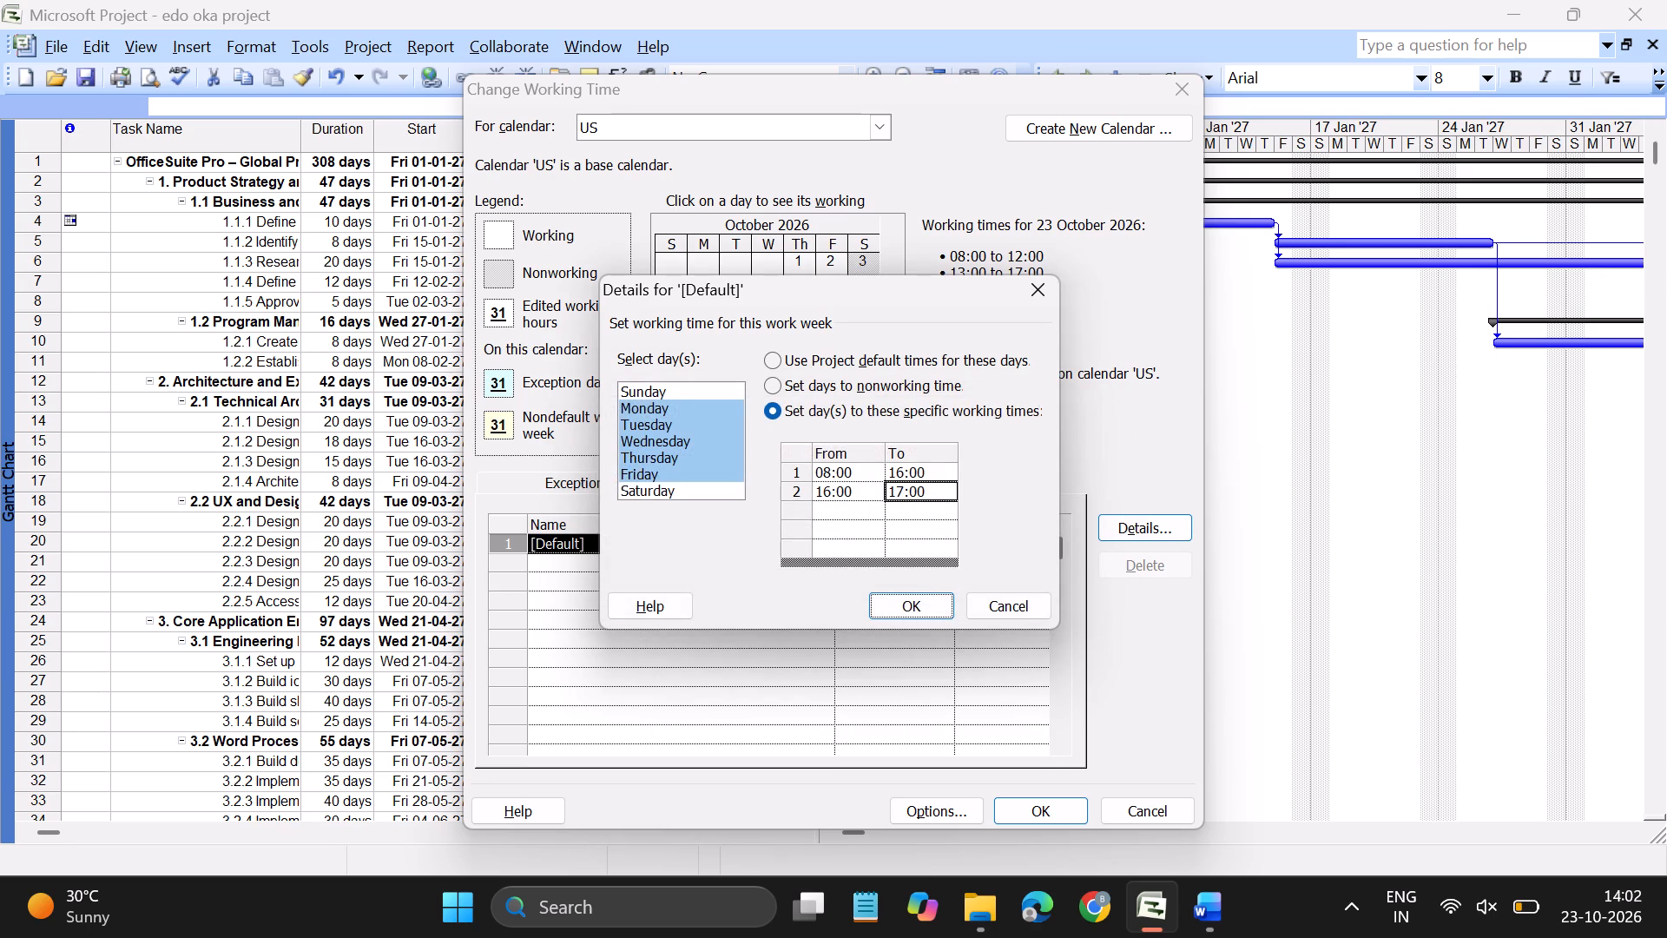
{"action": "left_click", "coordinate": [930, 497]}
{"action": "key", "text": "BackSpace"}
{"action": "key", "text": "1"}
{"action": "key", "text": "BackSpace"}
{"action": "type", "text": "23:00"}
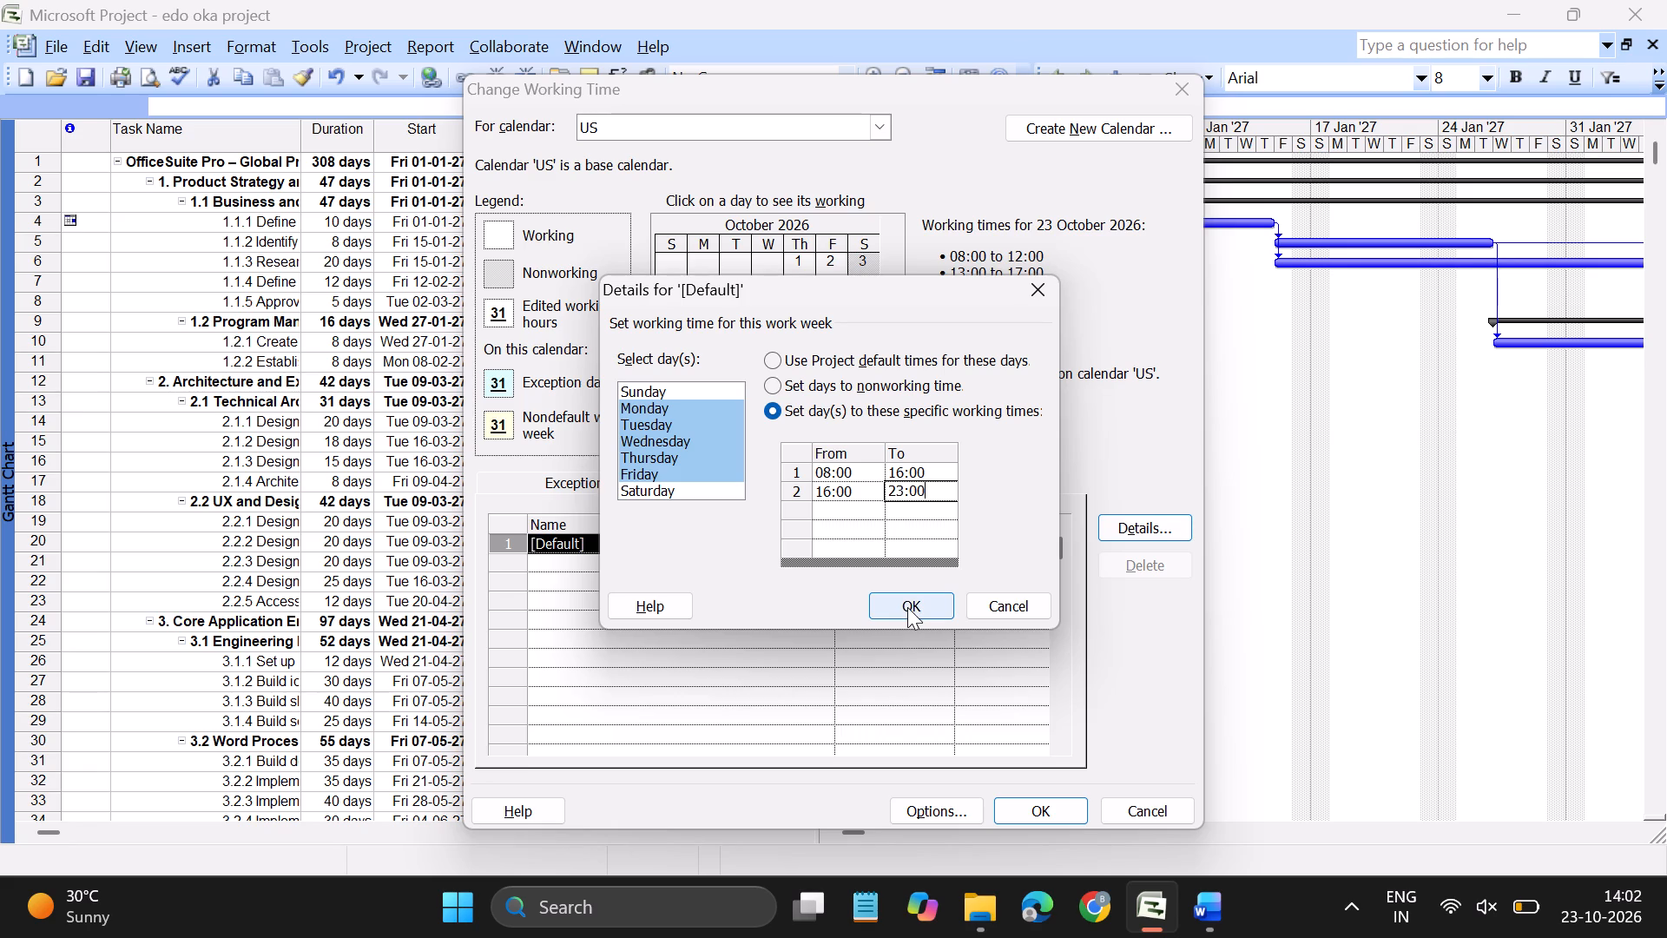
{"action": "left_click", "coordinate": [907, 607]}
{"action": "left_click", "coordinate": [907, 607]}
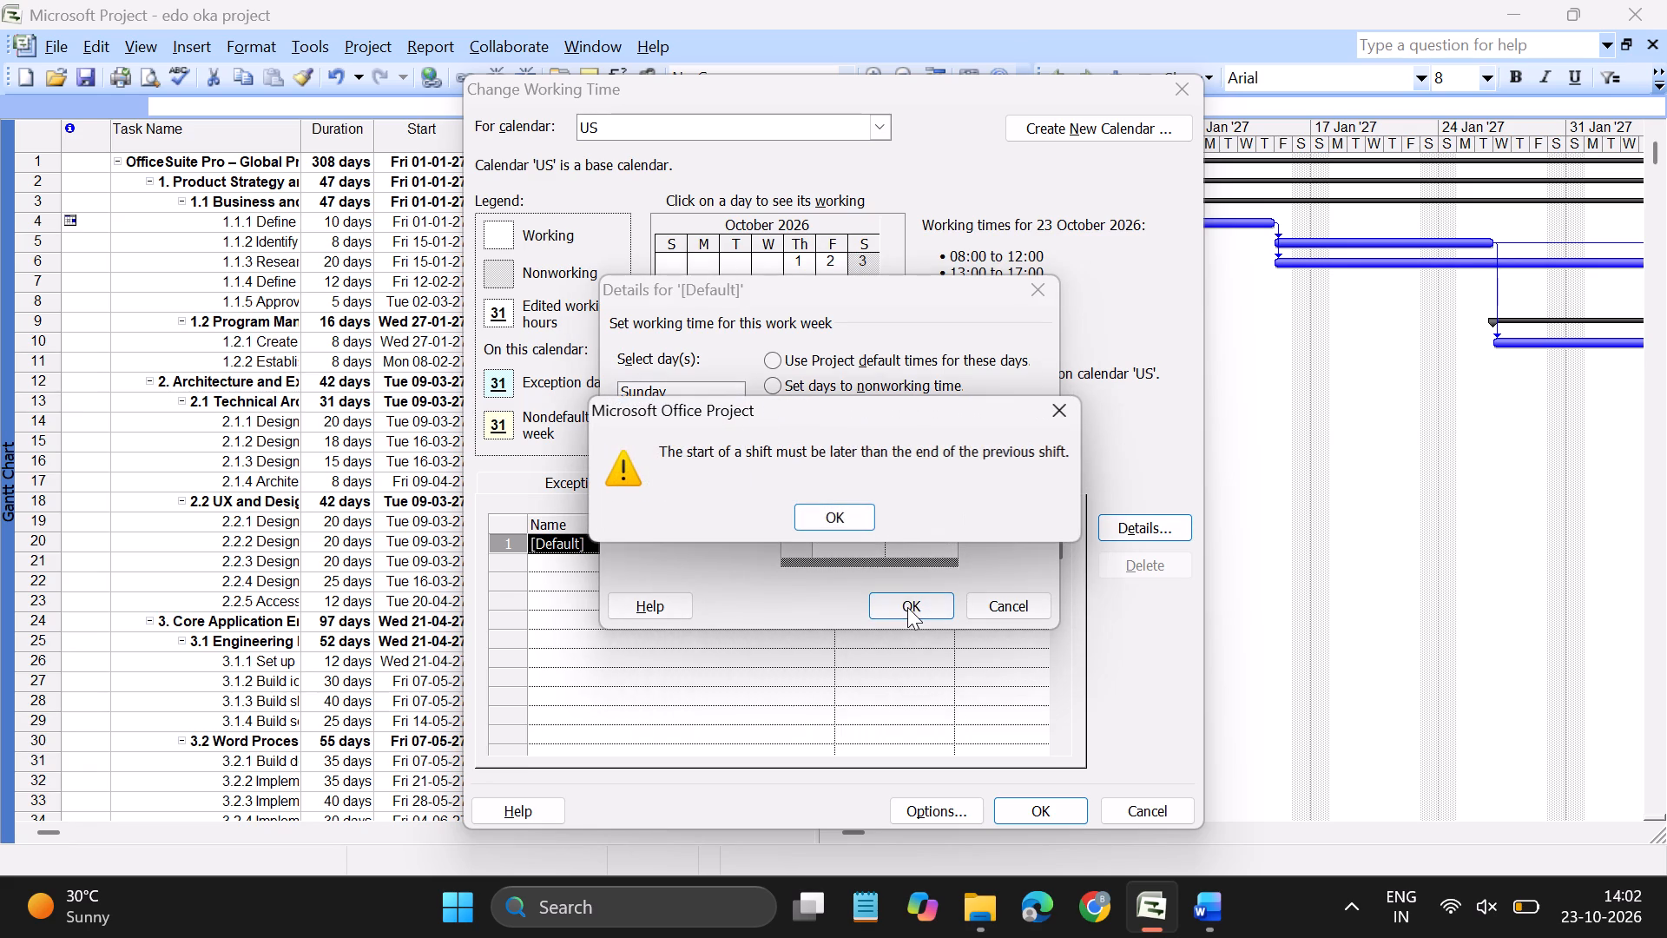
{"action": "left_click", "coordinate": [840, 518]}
Enter 17:00 to 23:00 for the second weekday shift and accept the default work week details.
{"action": "left_click", "coordinate": [821, 499]}
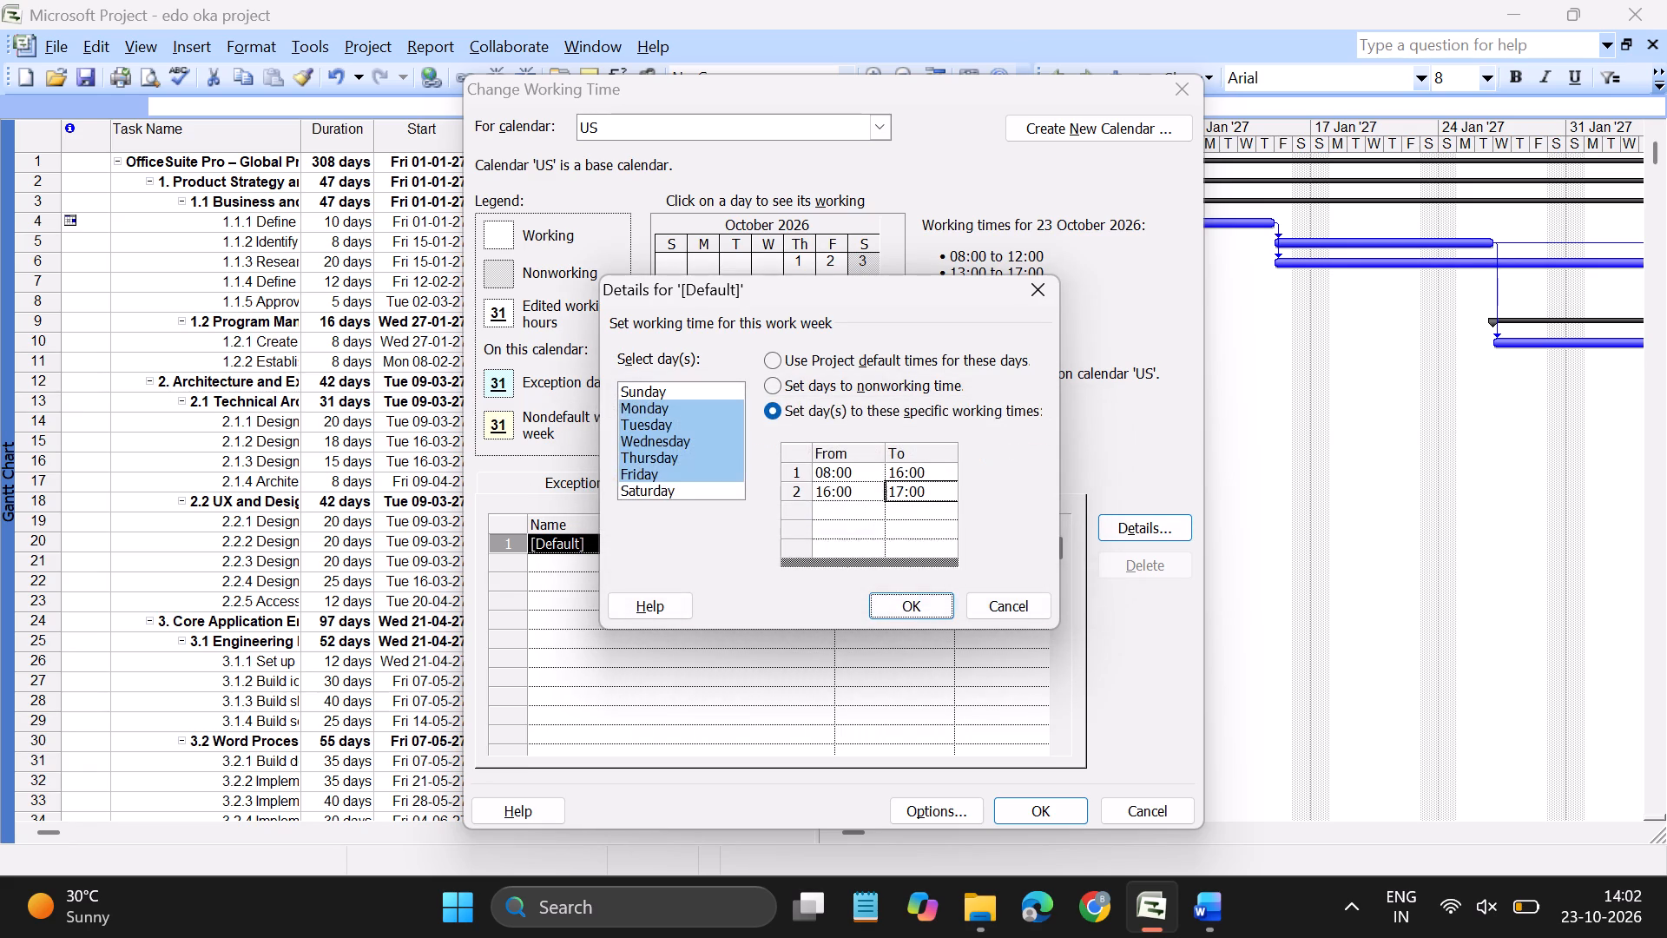
{"action": "type", "text": "17:00"}
{"action": "key", "text": "Right"}
{"action": "type", "text": "23:00"}
{"action": "left_click", "coordinate": [932, 605]}
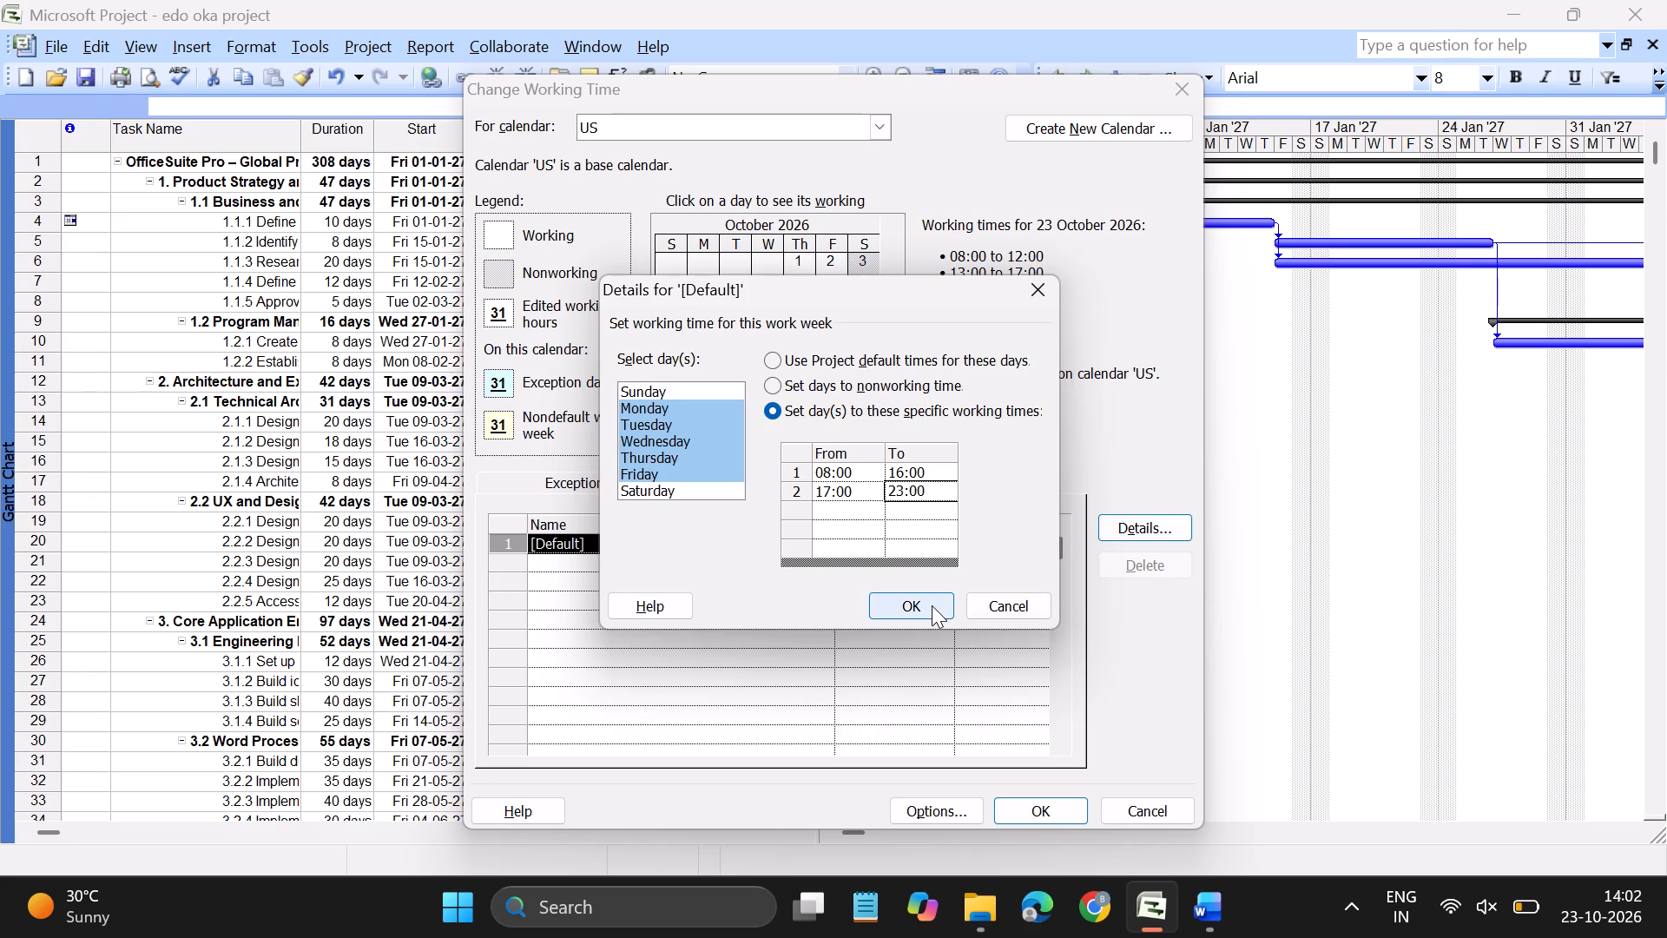
{"action": "left_click", "coordinate": [932, 605]}
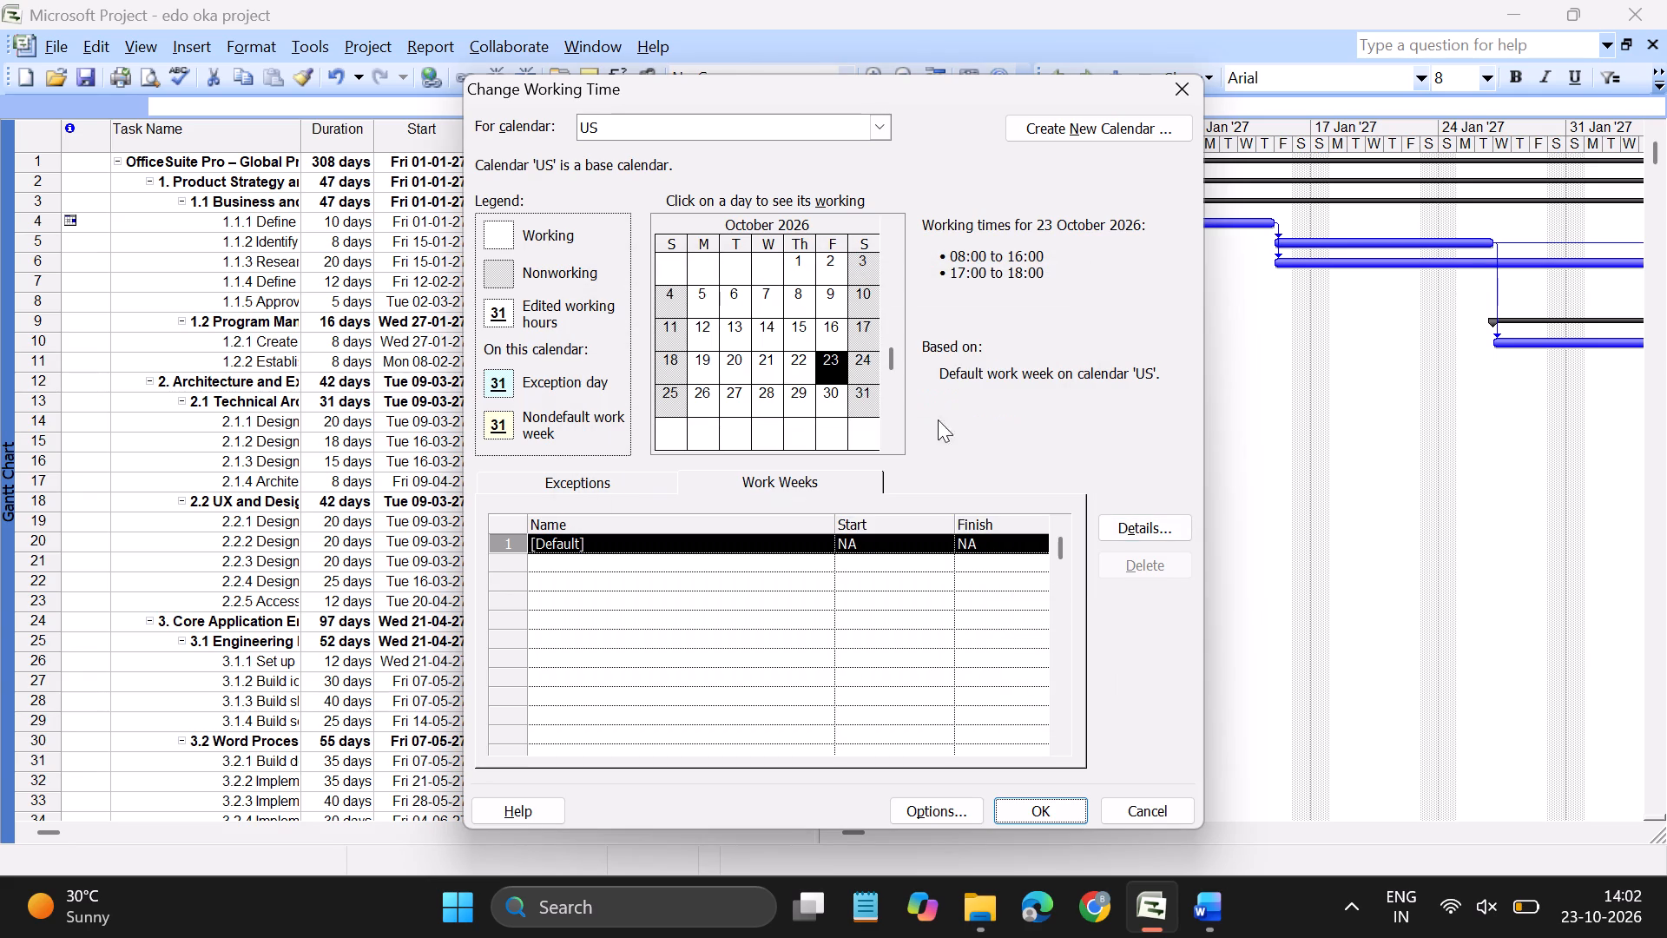
Check the US calendar's working times for a Monday in October 2026 and weekdays in early January 2027.
{"action": "left_click", "coordinate": [696, 362]}
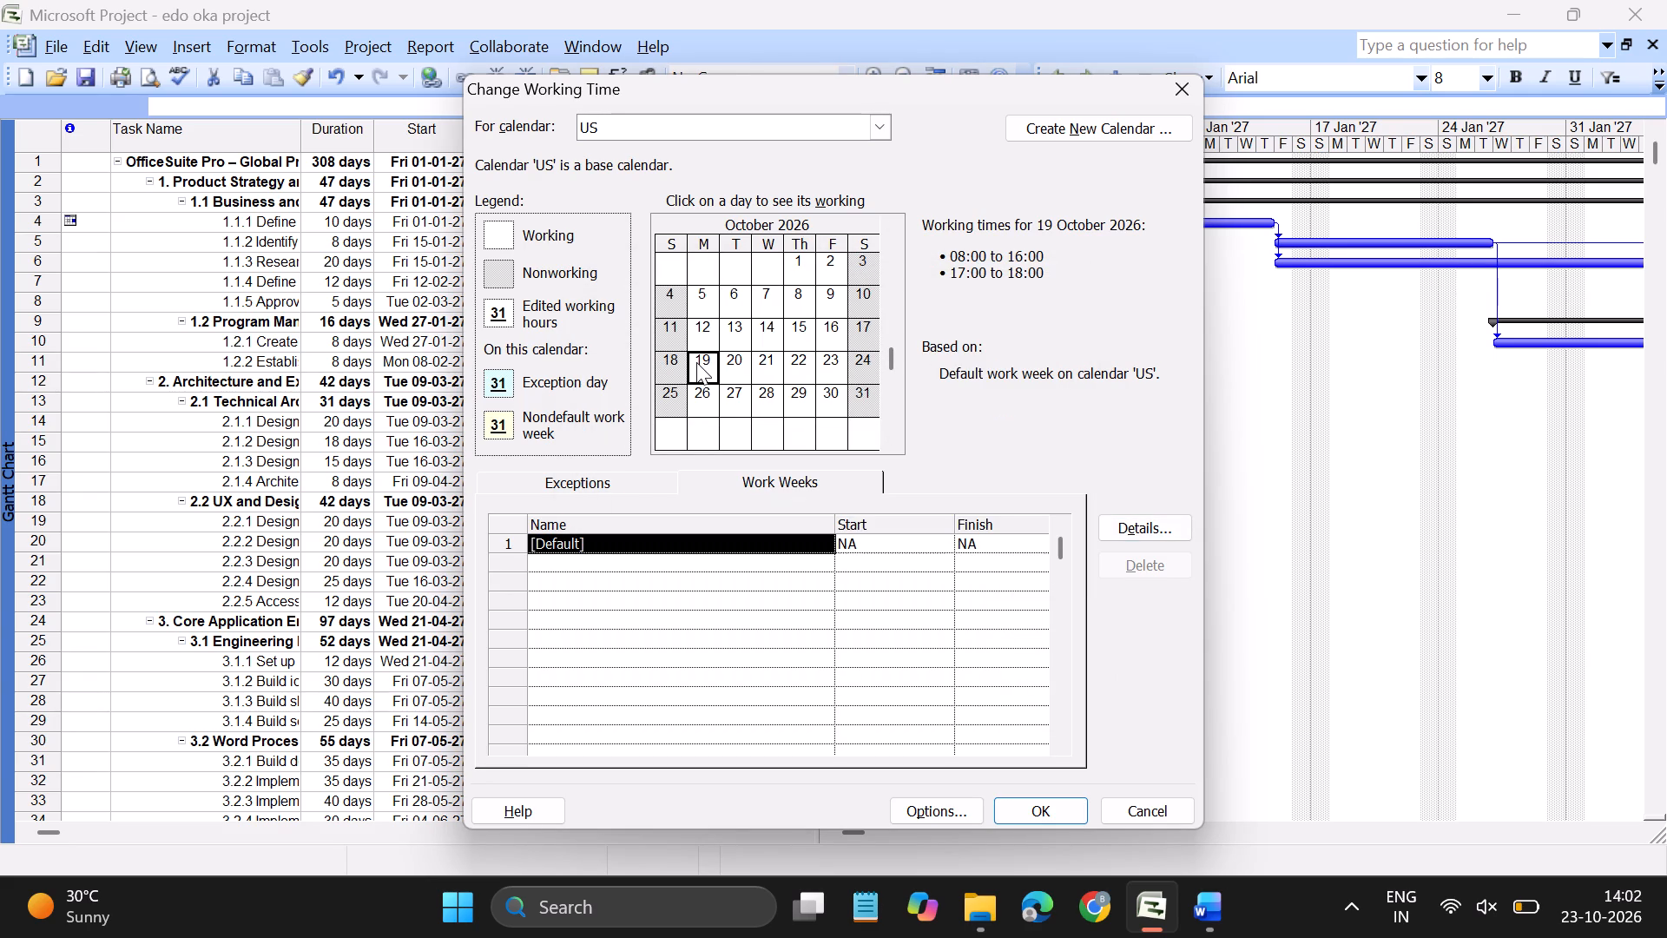
{"action": "left_click", "coordinate": [888, 438]}
{"action": "left_click", "coordinate": [888, 438]}
{"action": "left_click", "coordinate": [888, 438]}
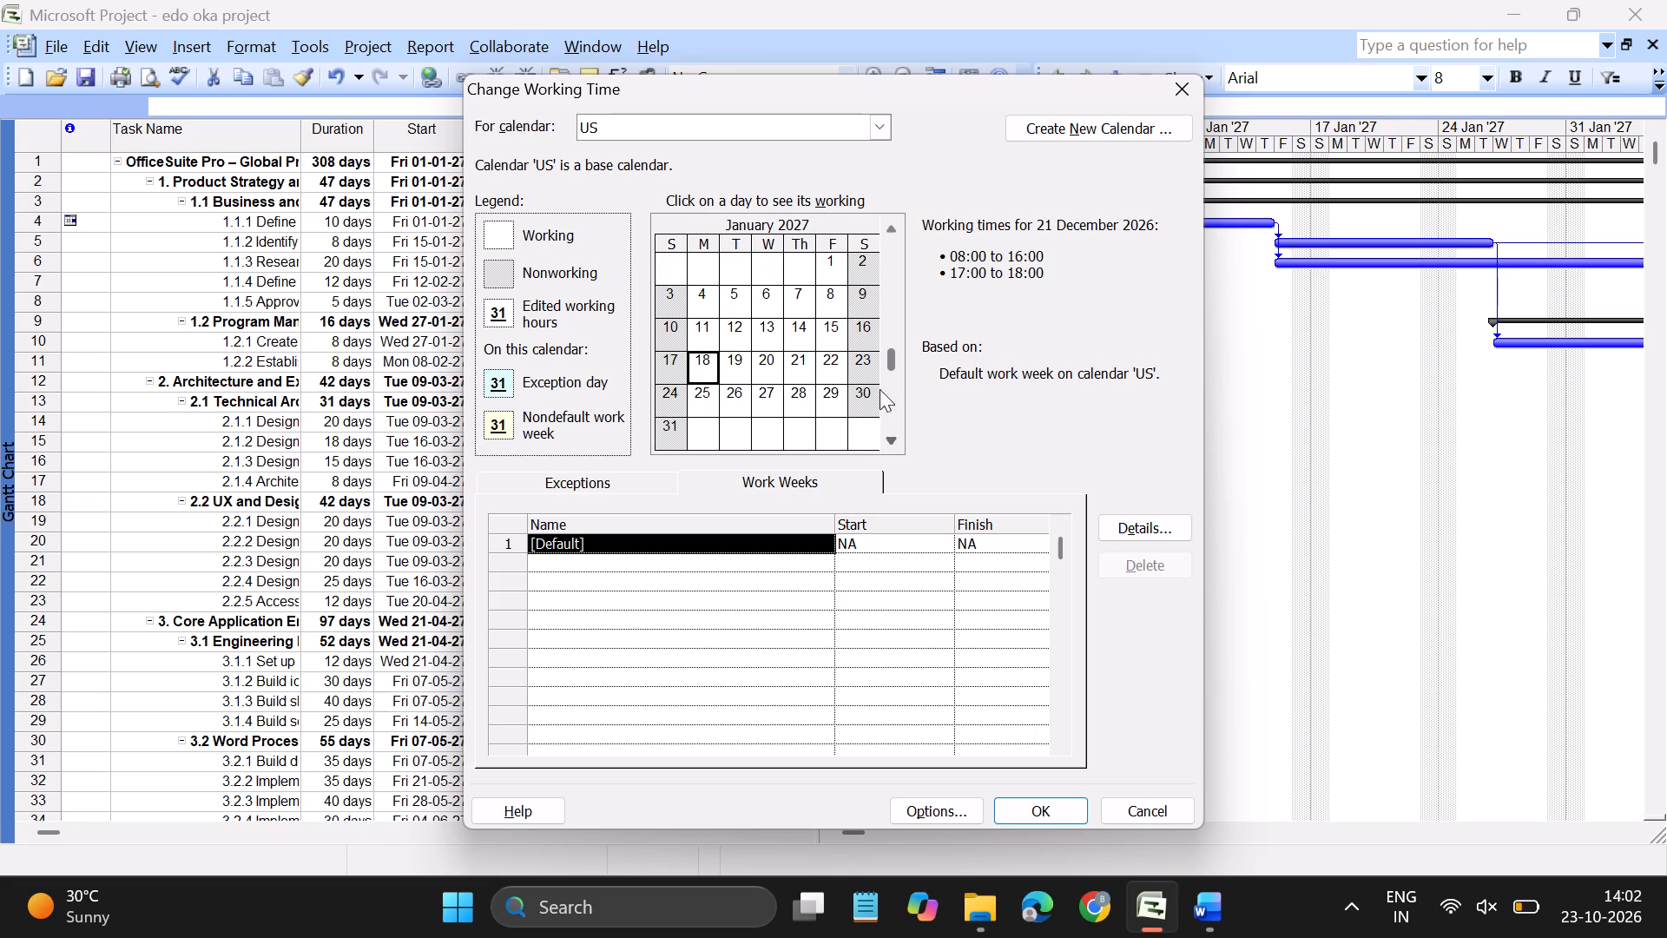
{"action": "left_click", "coordinate": [829, 255]}
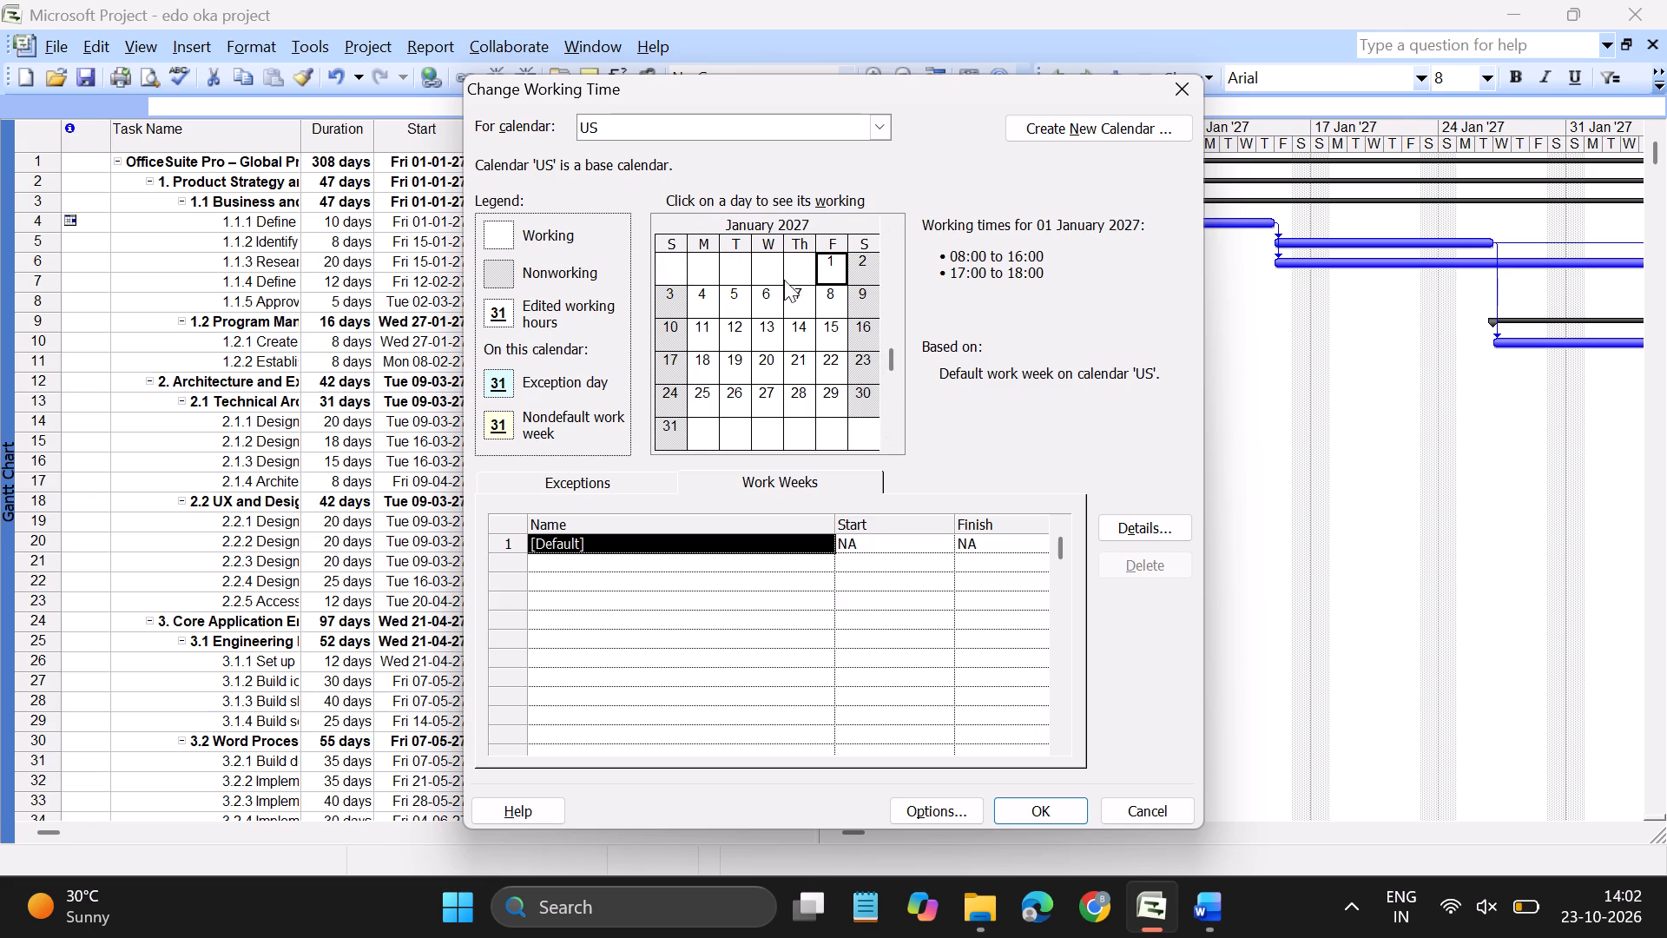
{"action": "left_click", "coordinate": [709, 296]}
{"action": "left_click", "coordinate": [737, 298]}
{"action": "left_click", "coordinate": [768, 298]}
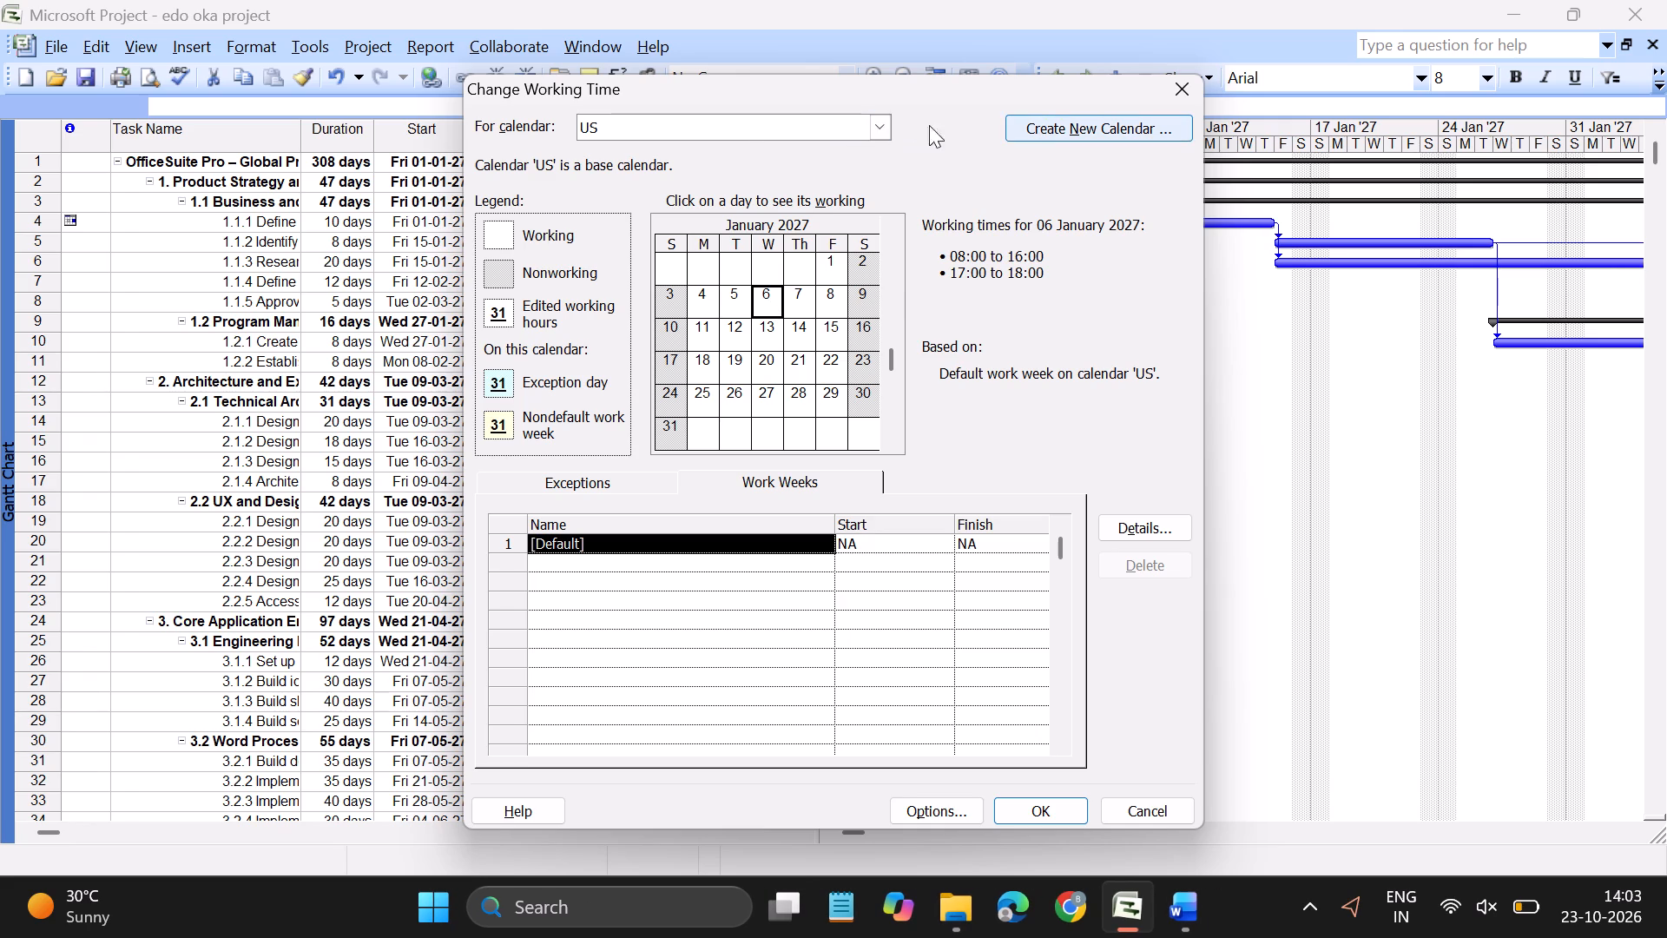
Switch to the Standard project calendar, saving the changes made to the US base calendar.
{"action": "left_click", "coordinate": [874, 127]}
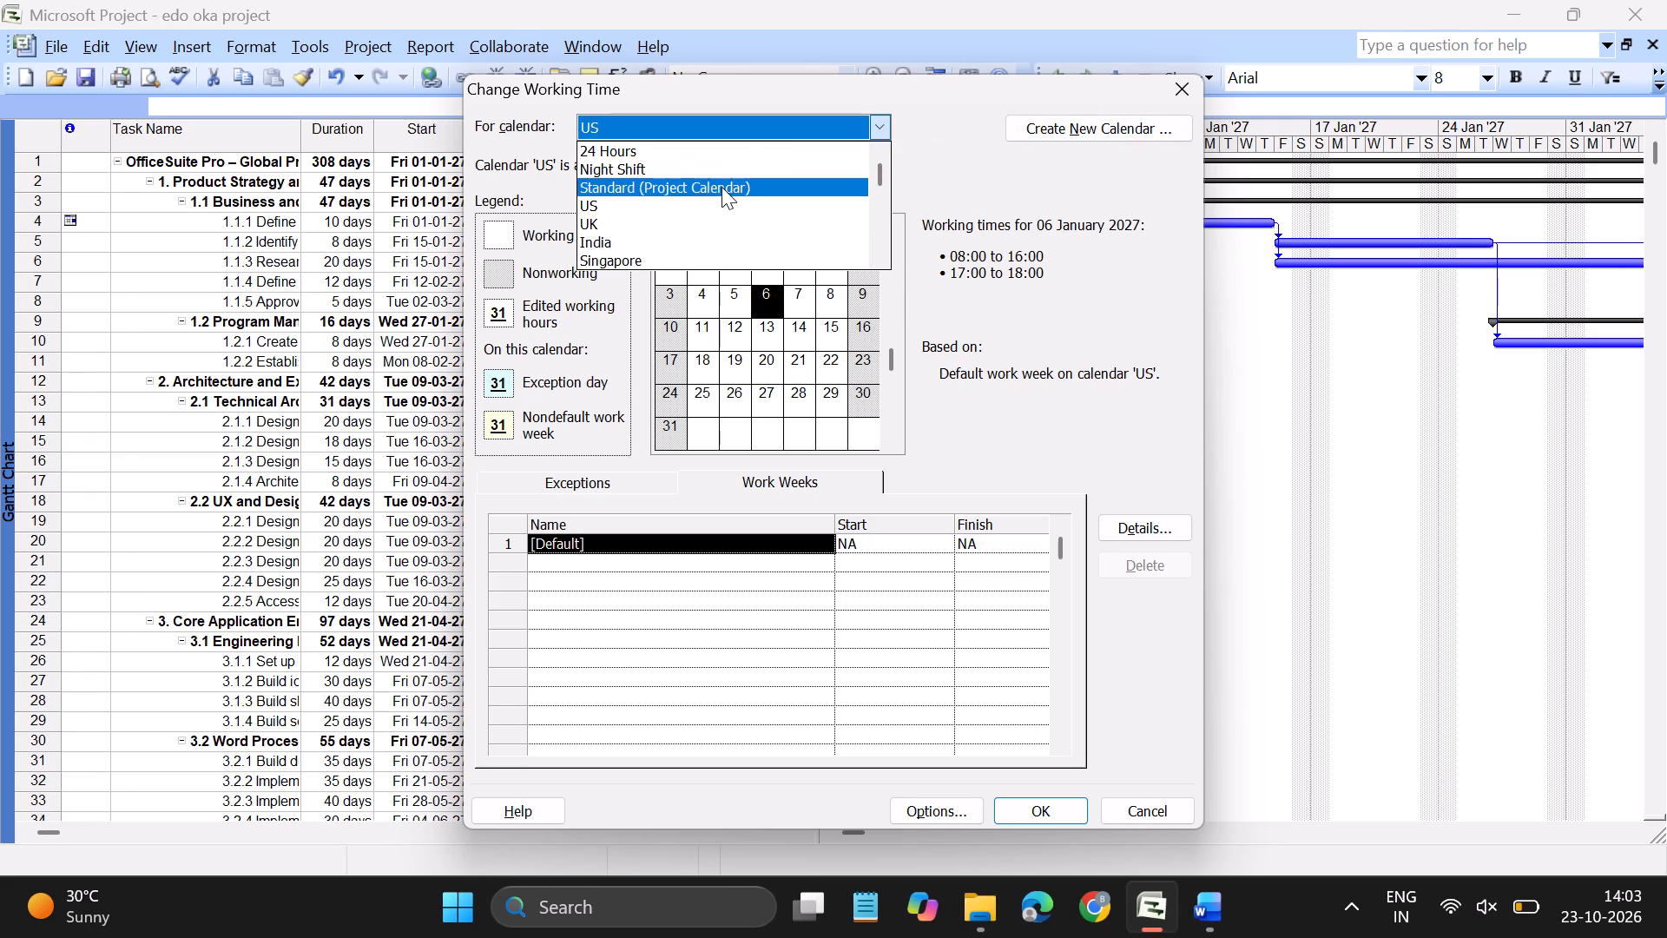
{"action": "left_click", "coordinate": [721, 187]}
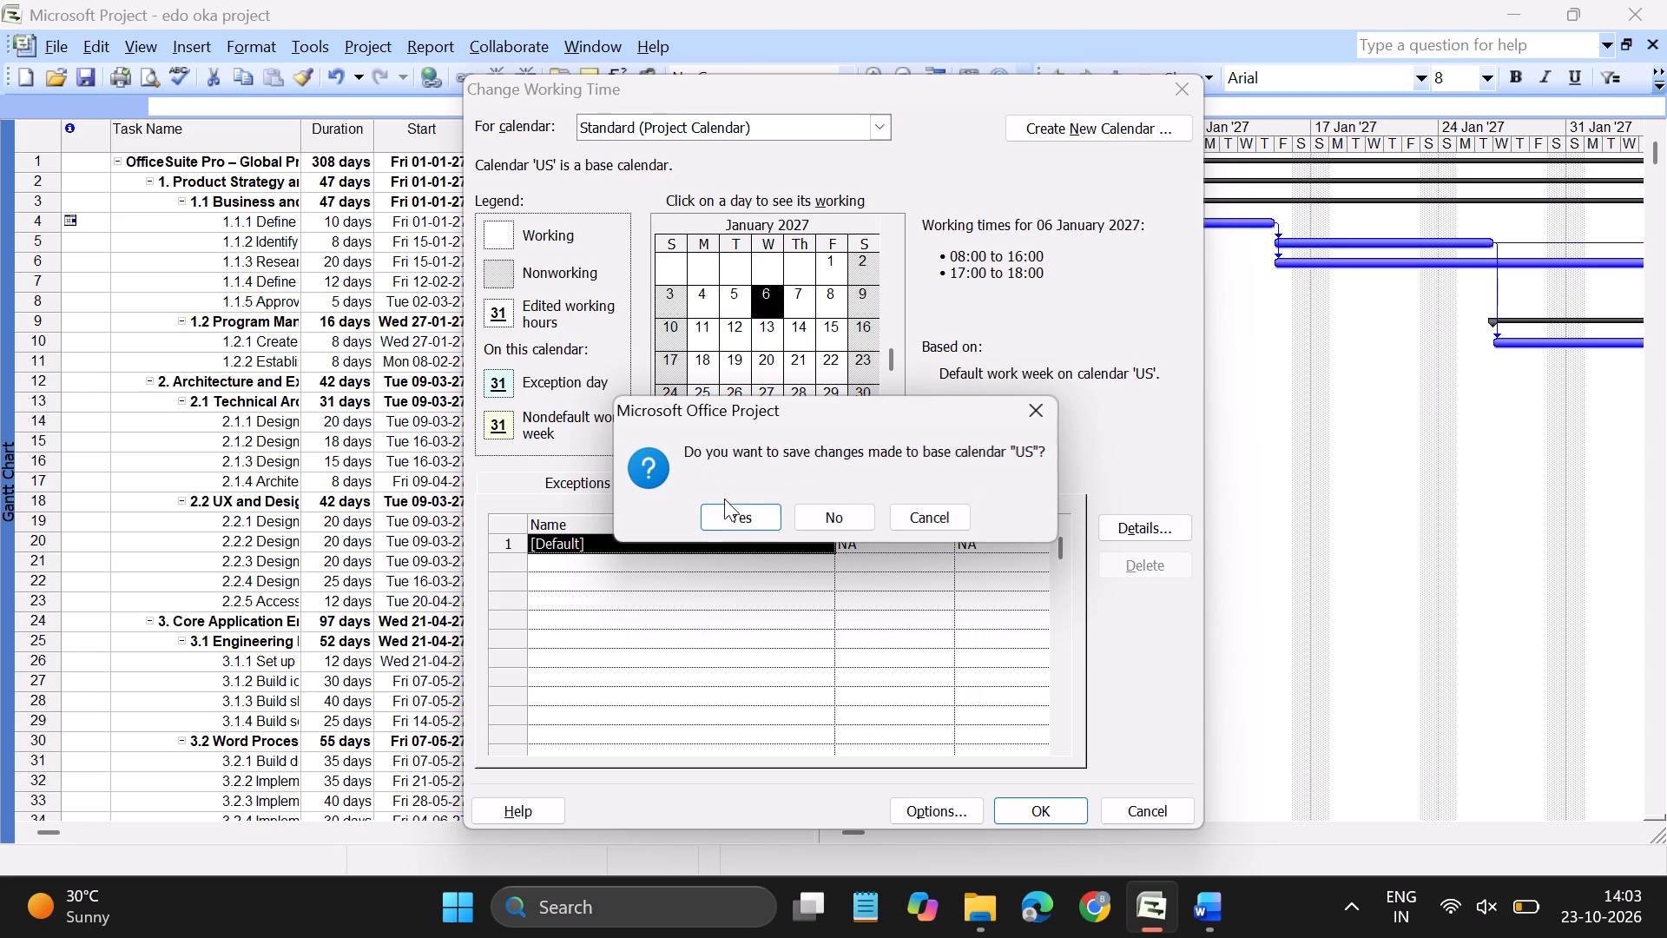
{"action": "left_click", "coordinate": [730, 516]}
Create a new base calendar as a copy of the 24 Hours calendar.
{"action": "left_click", "coordinate": [1074, 137]}
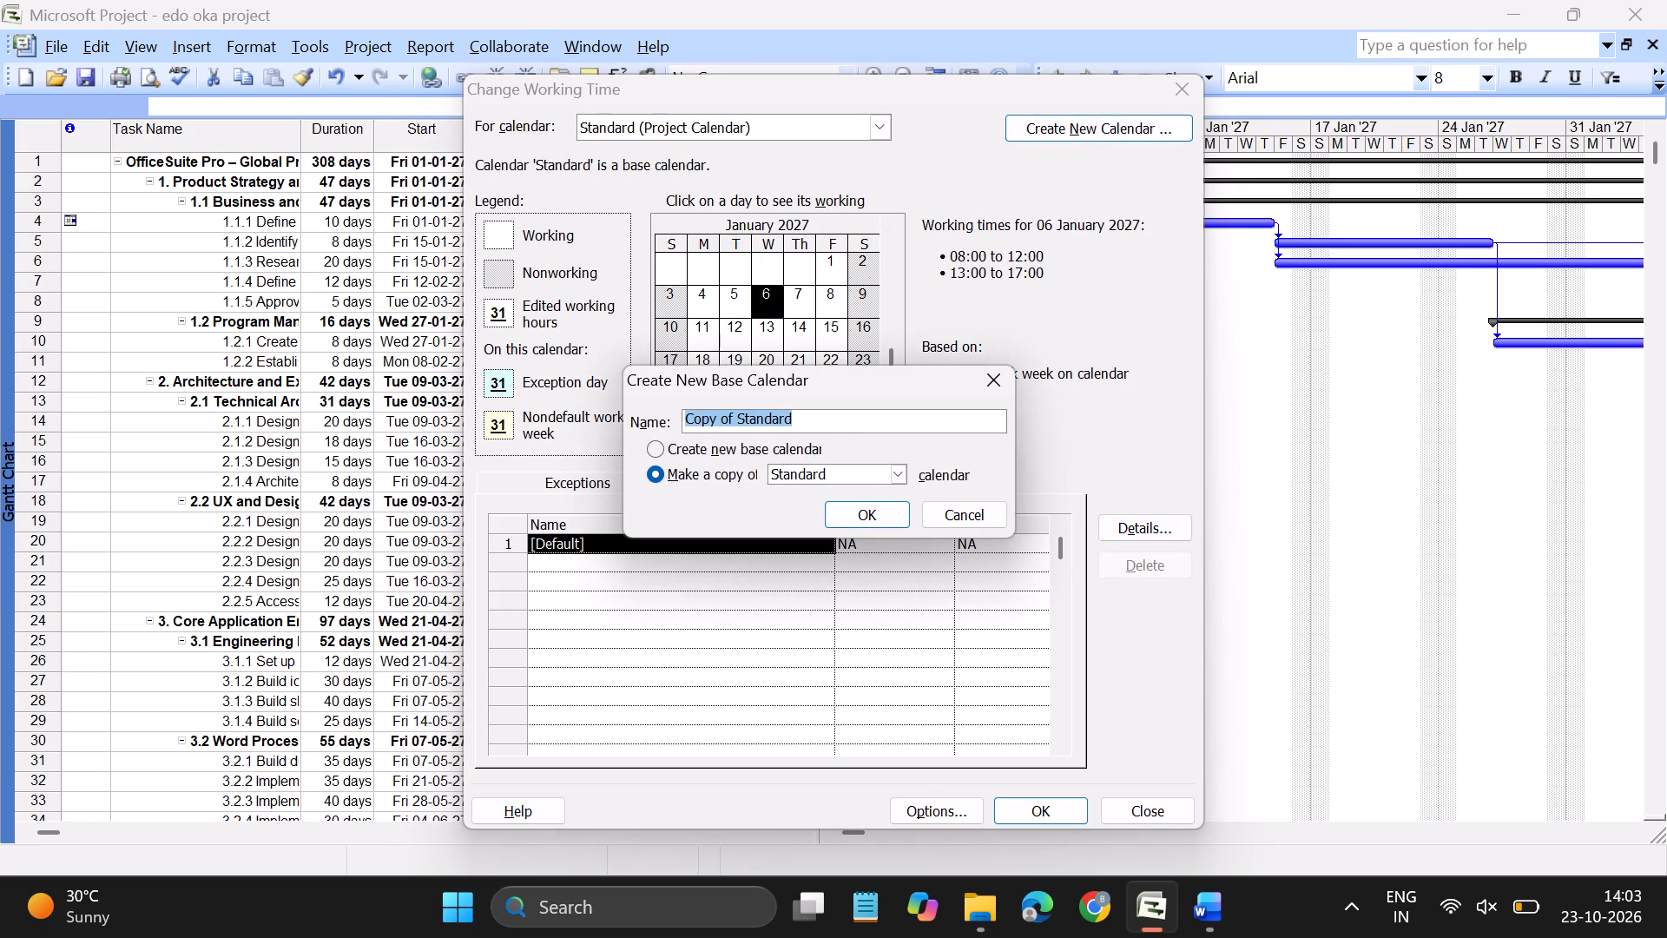
{"action": "type", "text": "uS"}
{"action": "key", "text": "BackSpace"}
{"action": "key", "text": "BackSpace"}
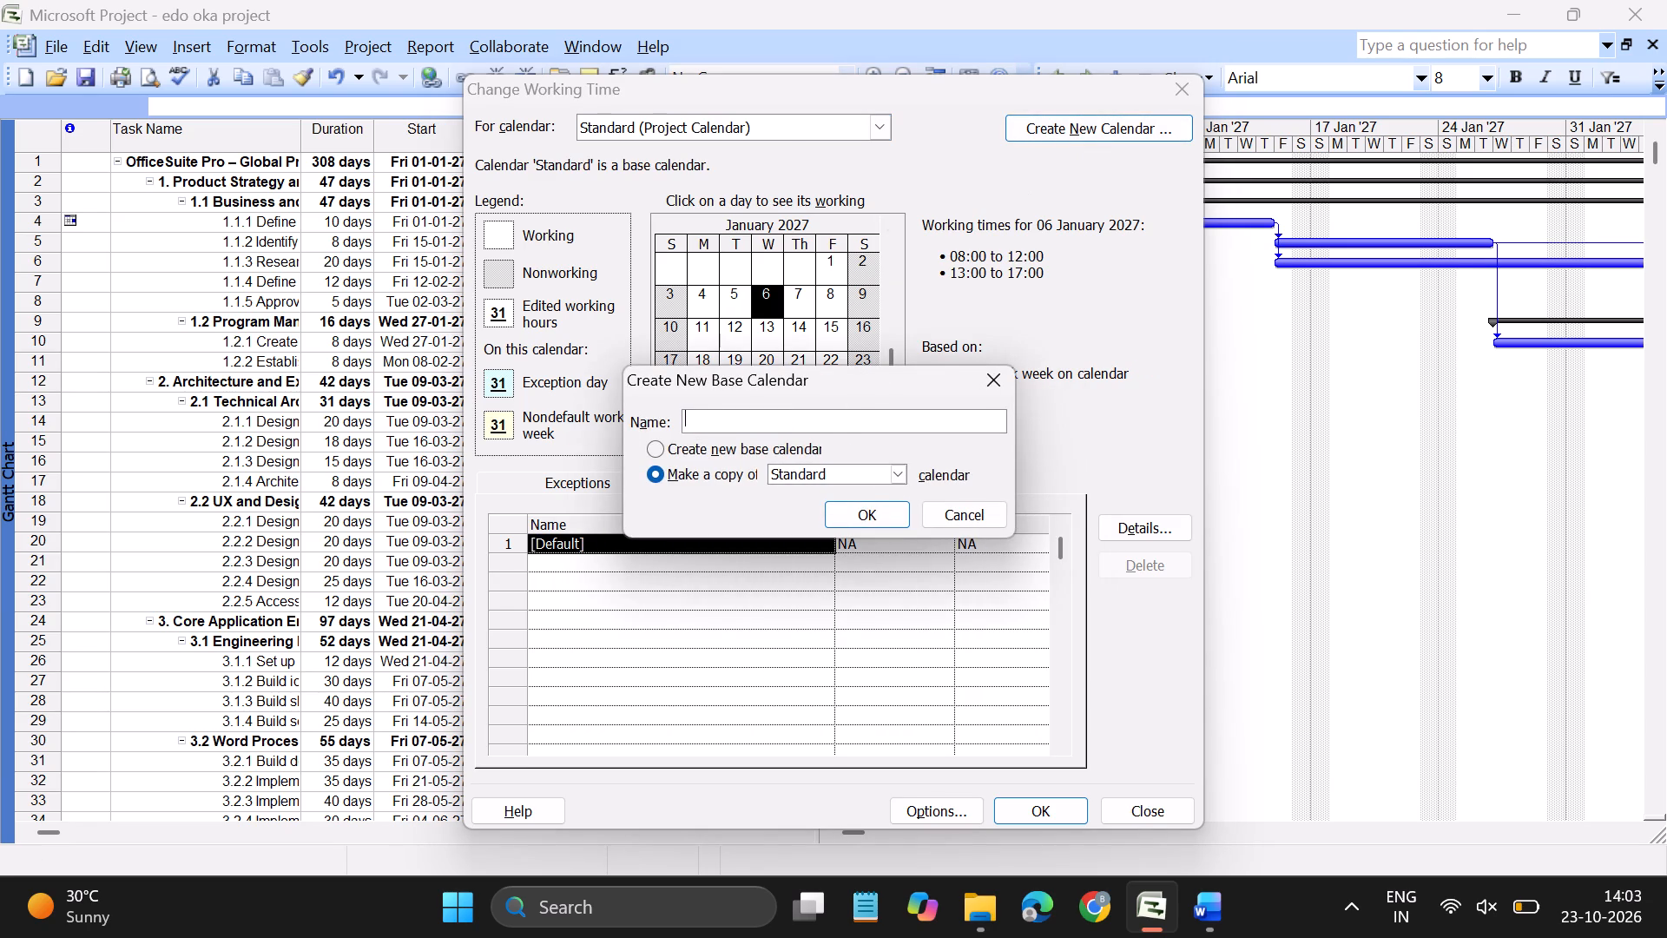
{"action": "type", "text": "us"}
{"action": "key", "text": "shift+u"}
{"action": "key", "text": "BackSpace"}
{"action": "key", "text": "BackSpace"}
{"action": "key", "text": "BackSpace"}
{"action": "type", "text": "US"}
{"action": "left_click", "coordinate": [906, 471]}
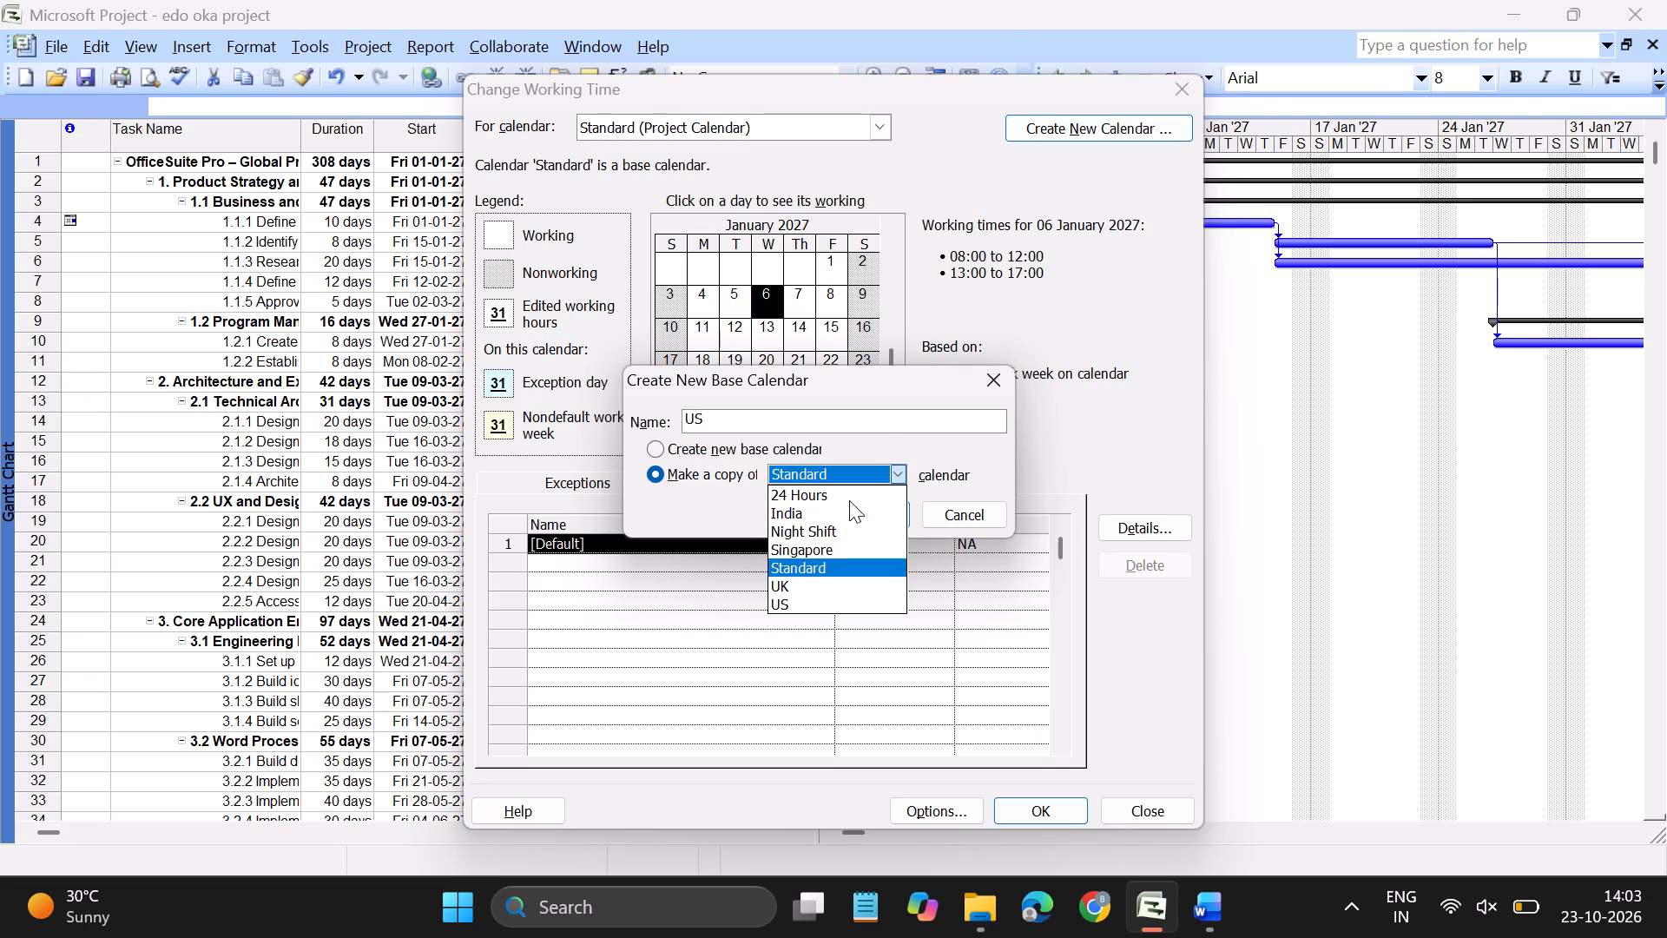
{"action": "left_click", "coordinate": [847, 500]}
{"action": "left_click", "coordinate": [847, 512]}
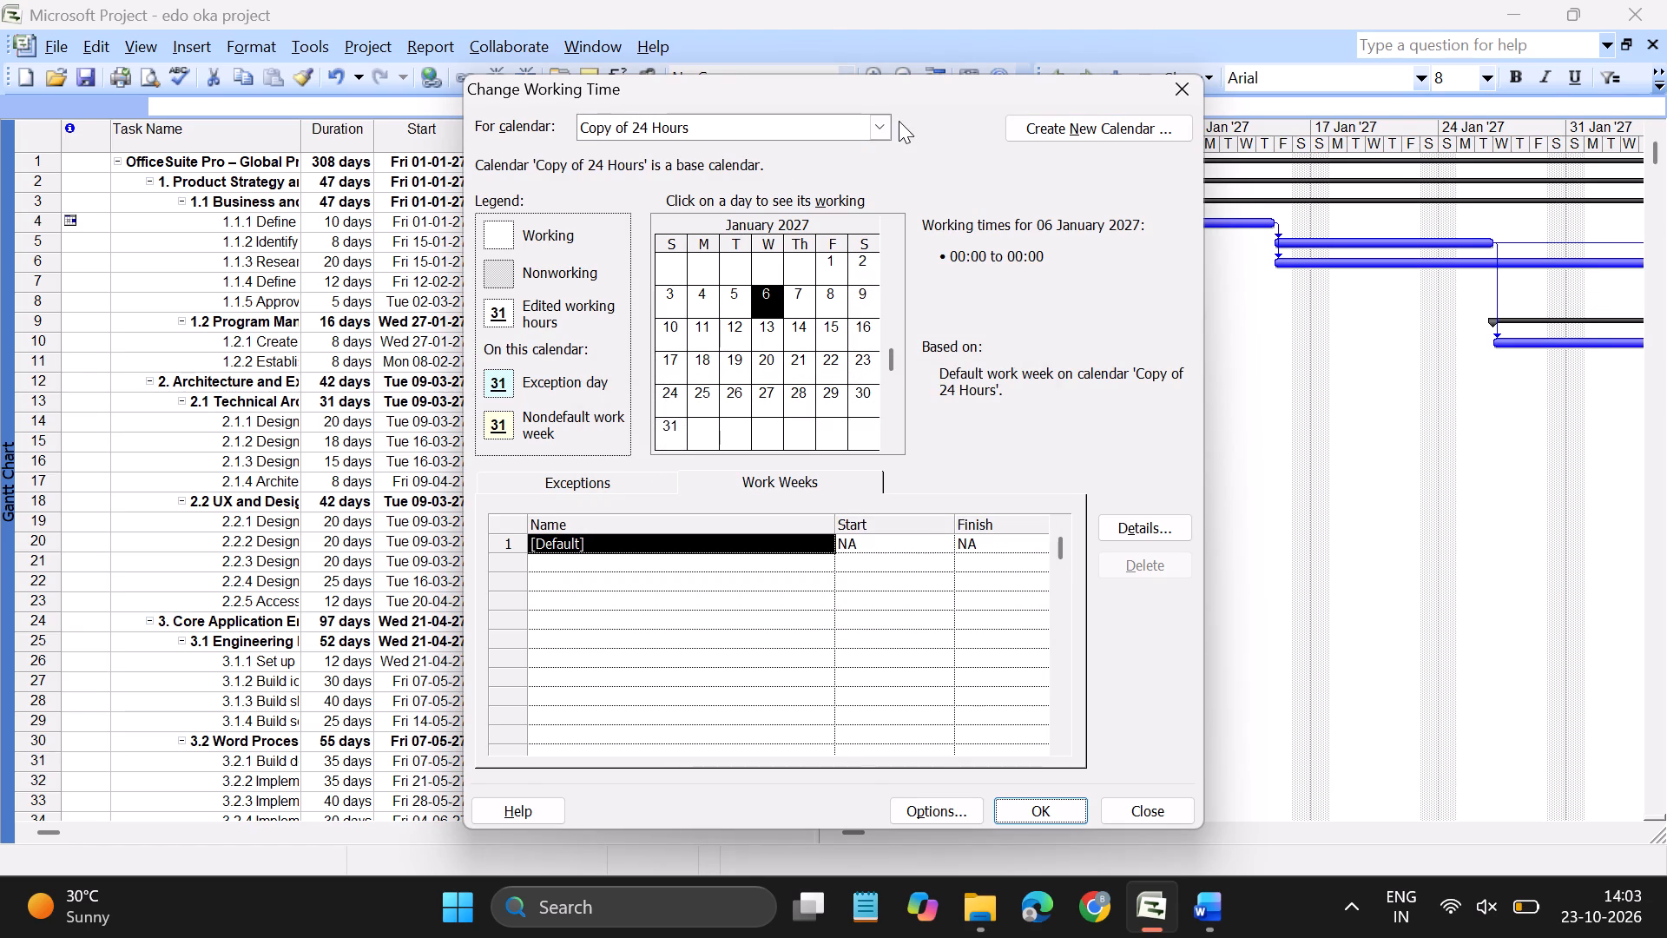
Create a new base calendar named "US Calander" as a copy of the 24 Hours calendar.
{"action": "left_click", "coordinate": [797, 127]}
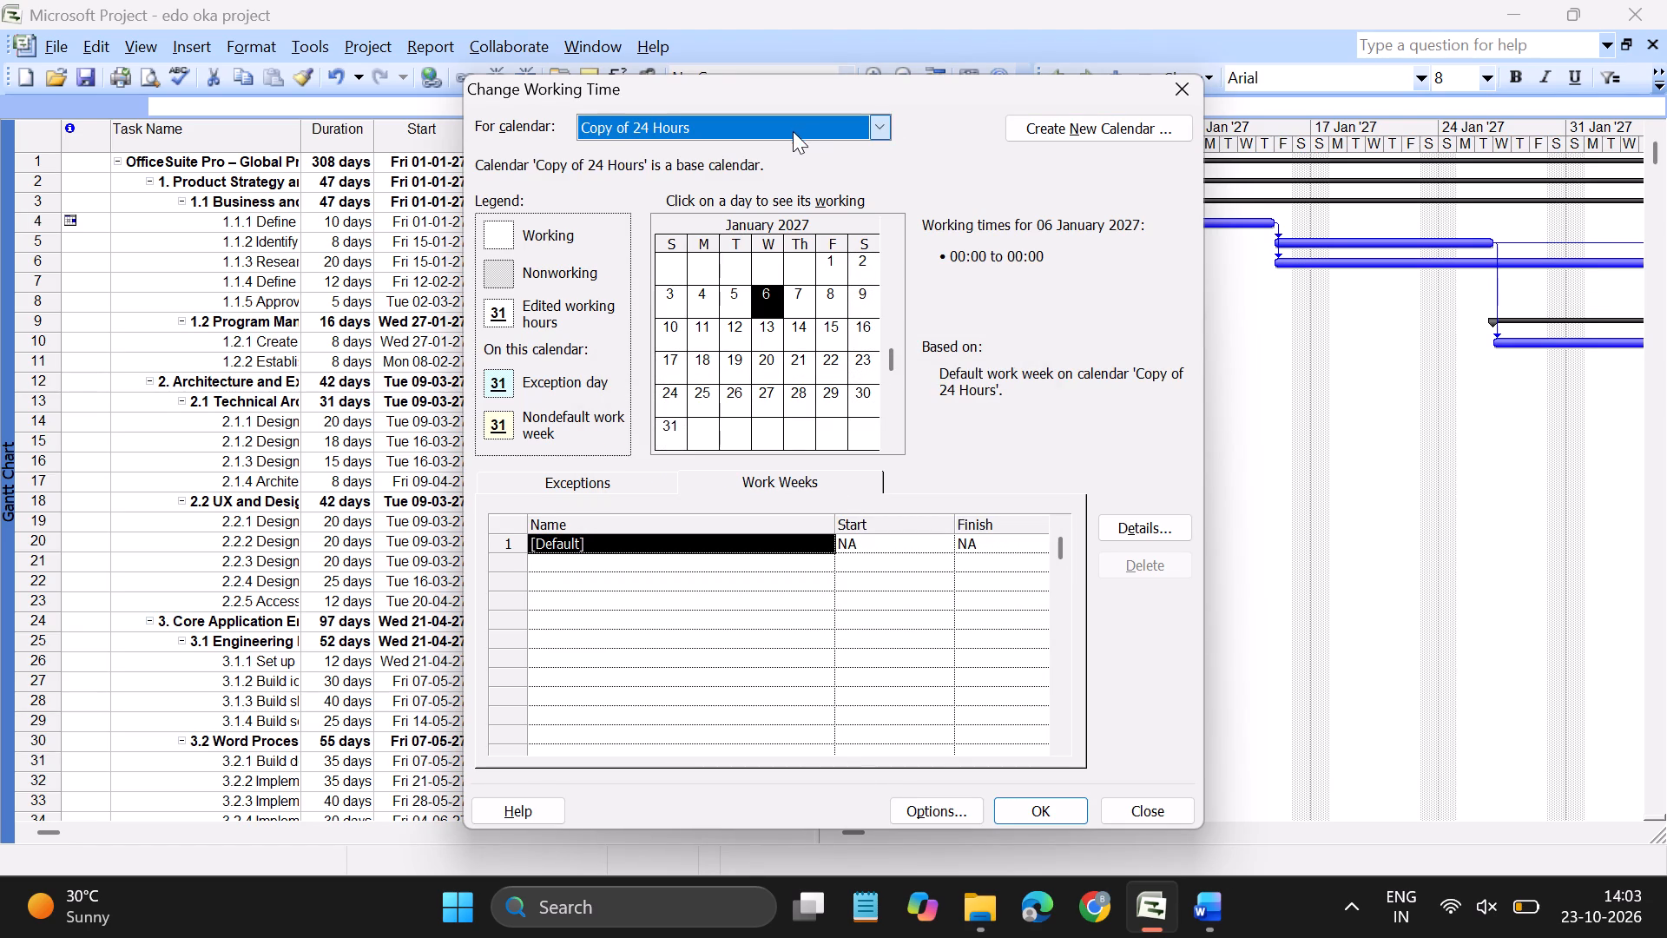
{"action": "left_click", "coordinate": [708, 201]}
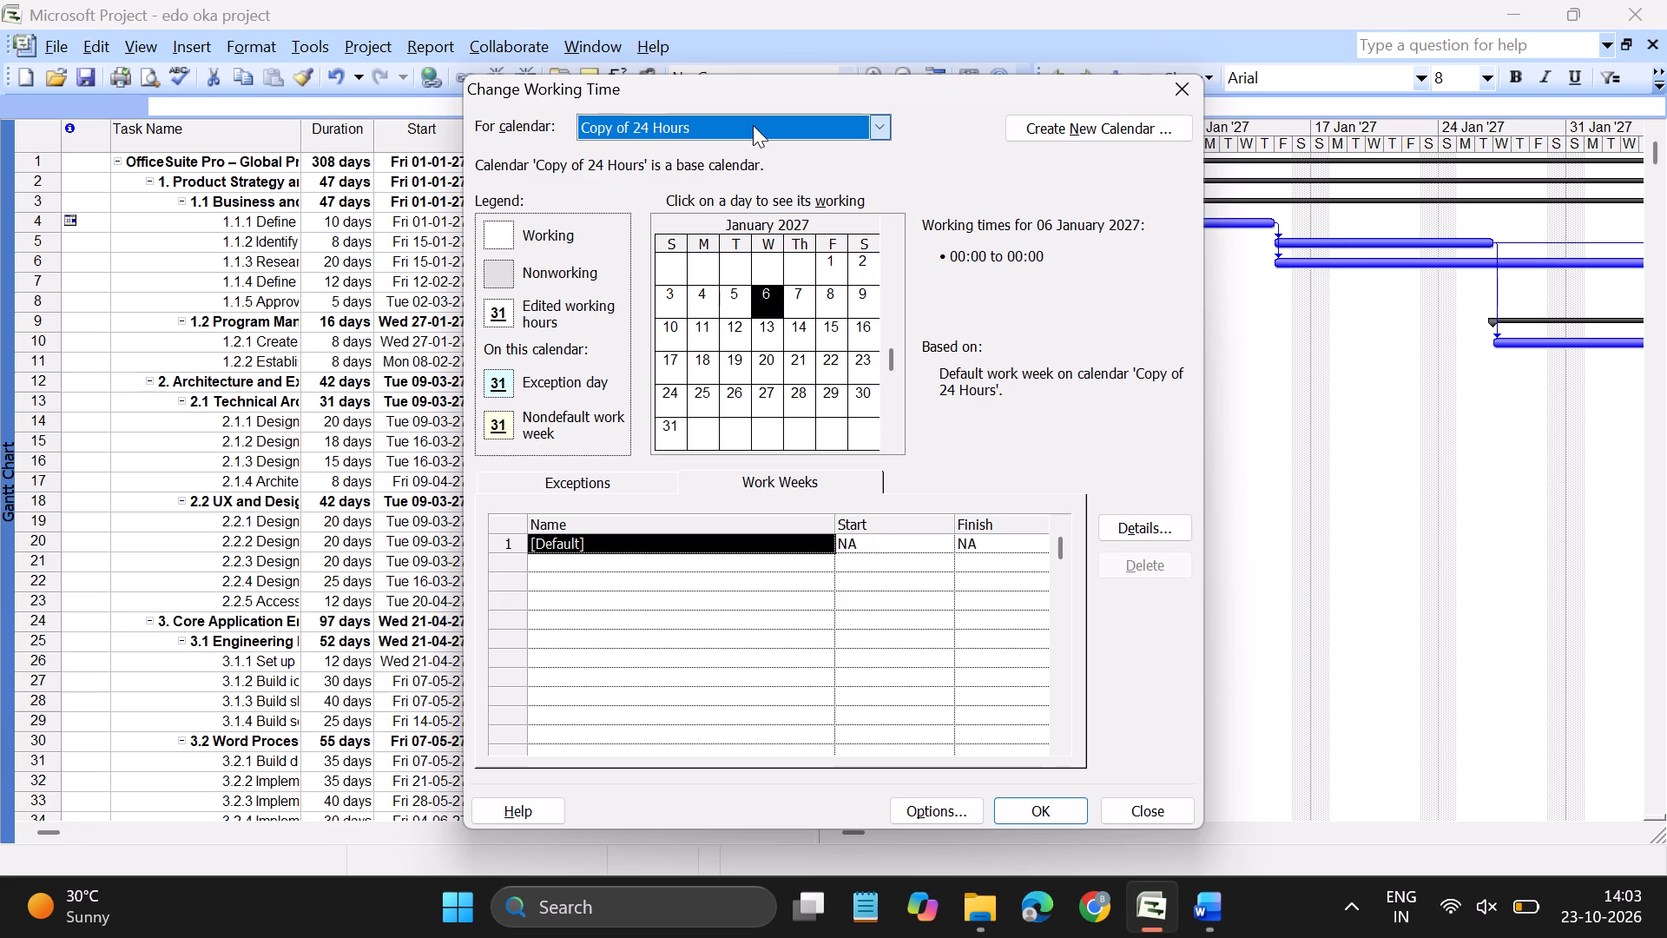
{"action": "double_click", "coordinate": [753, 125]}
{"action": "right_click", "coordinate": [703, 202]}
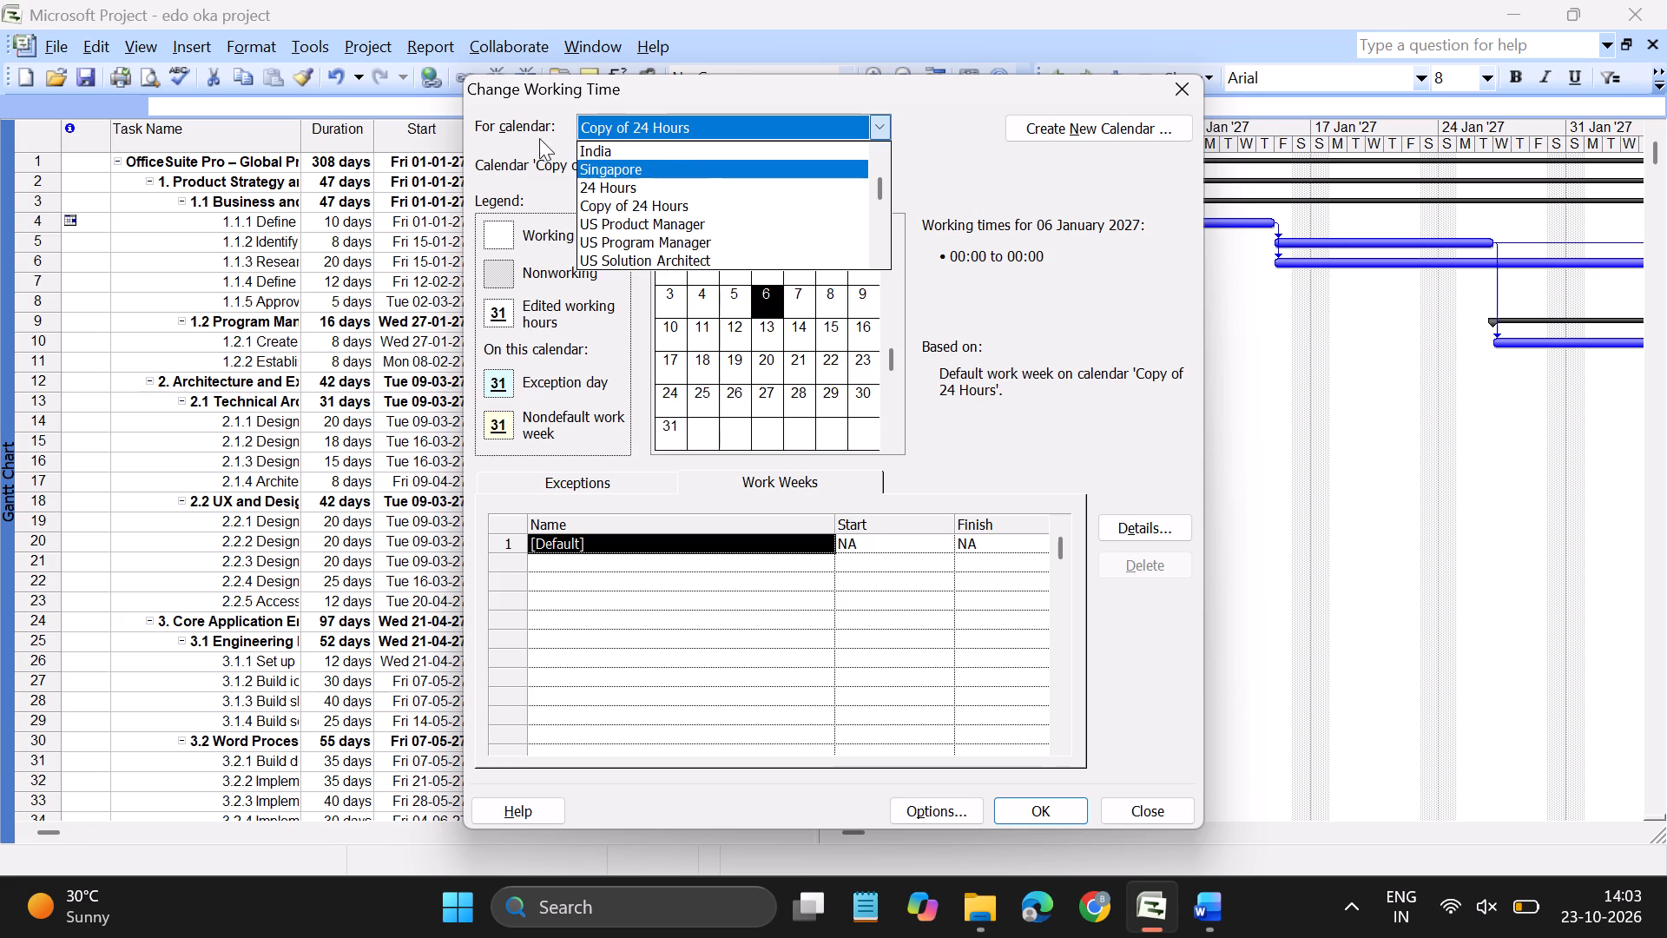
{"action": "left_click", "coordinate": [606, 188]}
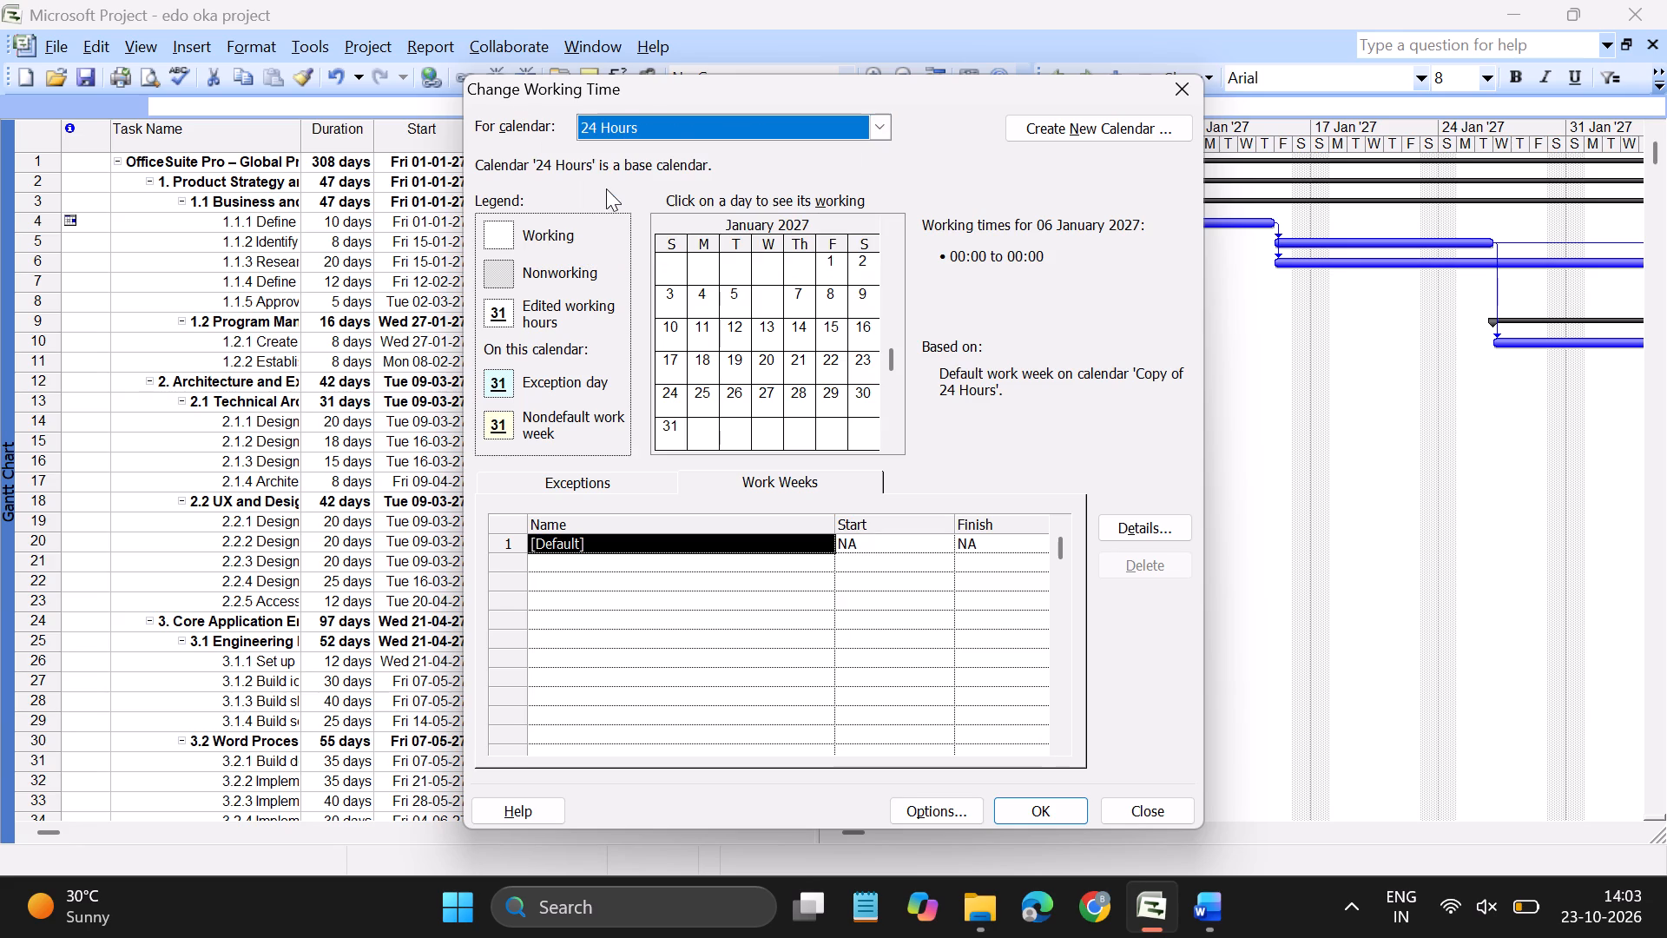
{"action": "left_click", "coordinate": [1068, 138]}
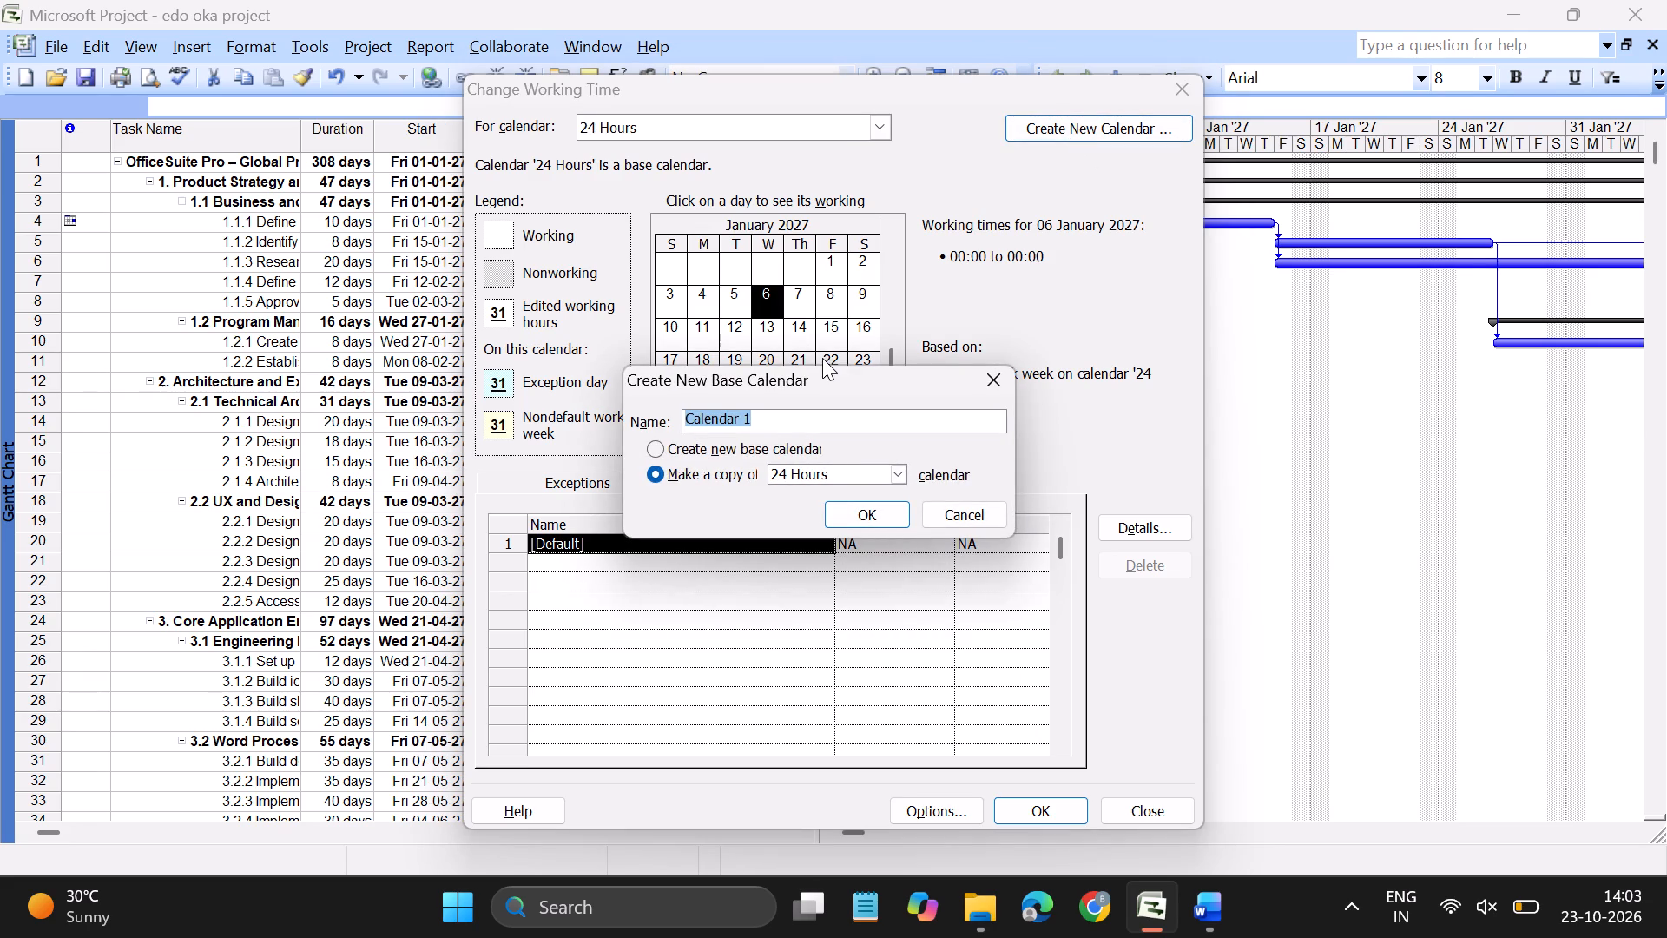
{"action": "key", "text": "BackSpace"}
{"action": "type", "text": "US"}
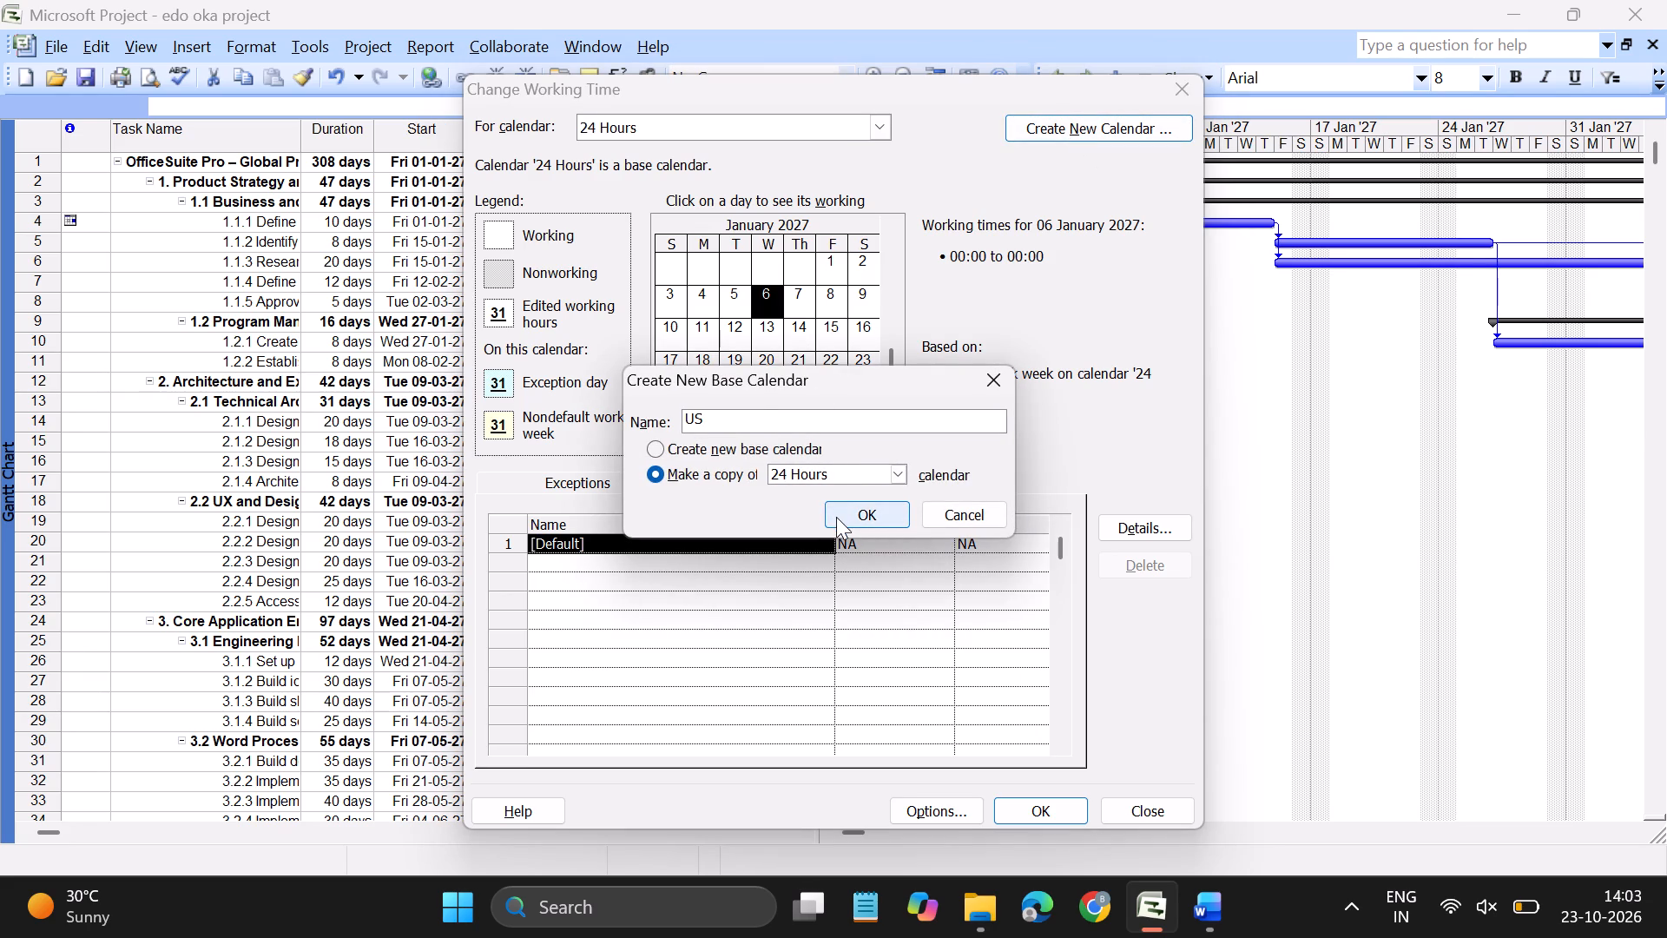
{"action": "left_click", "coordinate": [836, 517]}
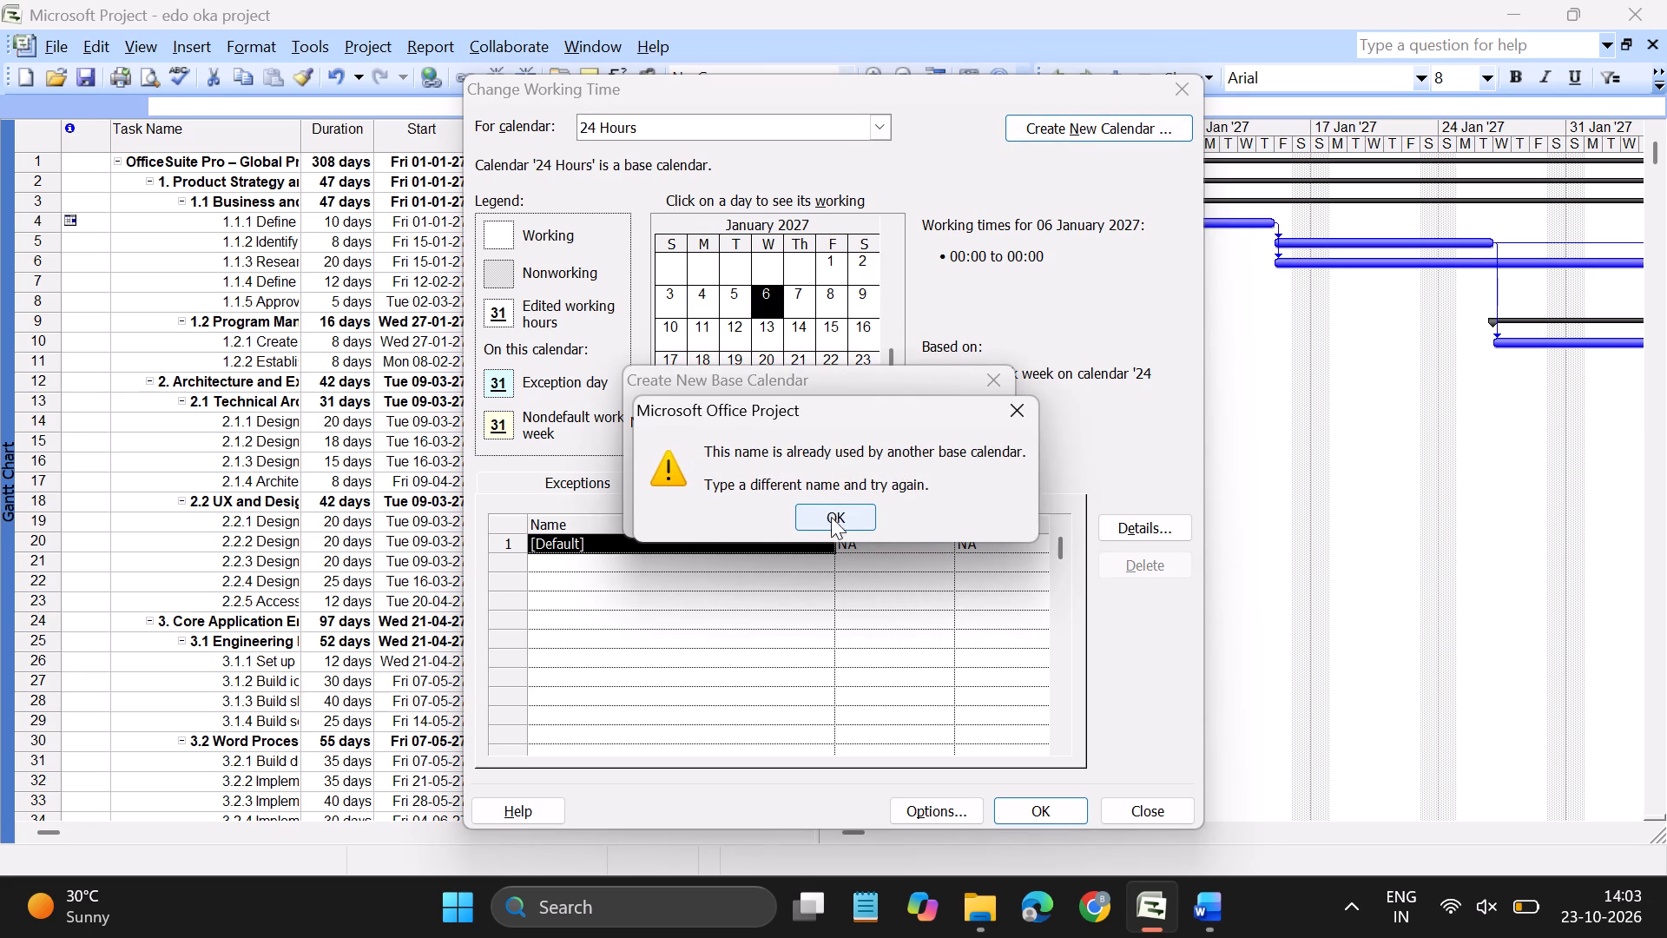
{"action": "left_click", "coordinate": [843, 518]}
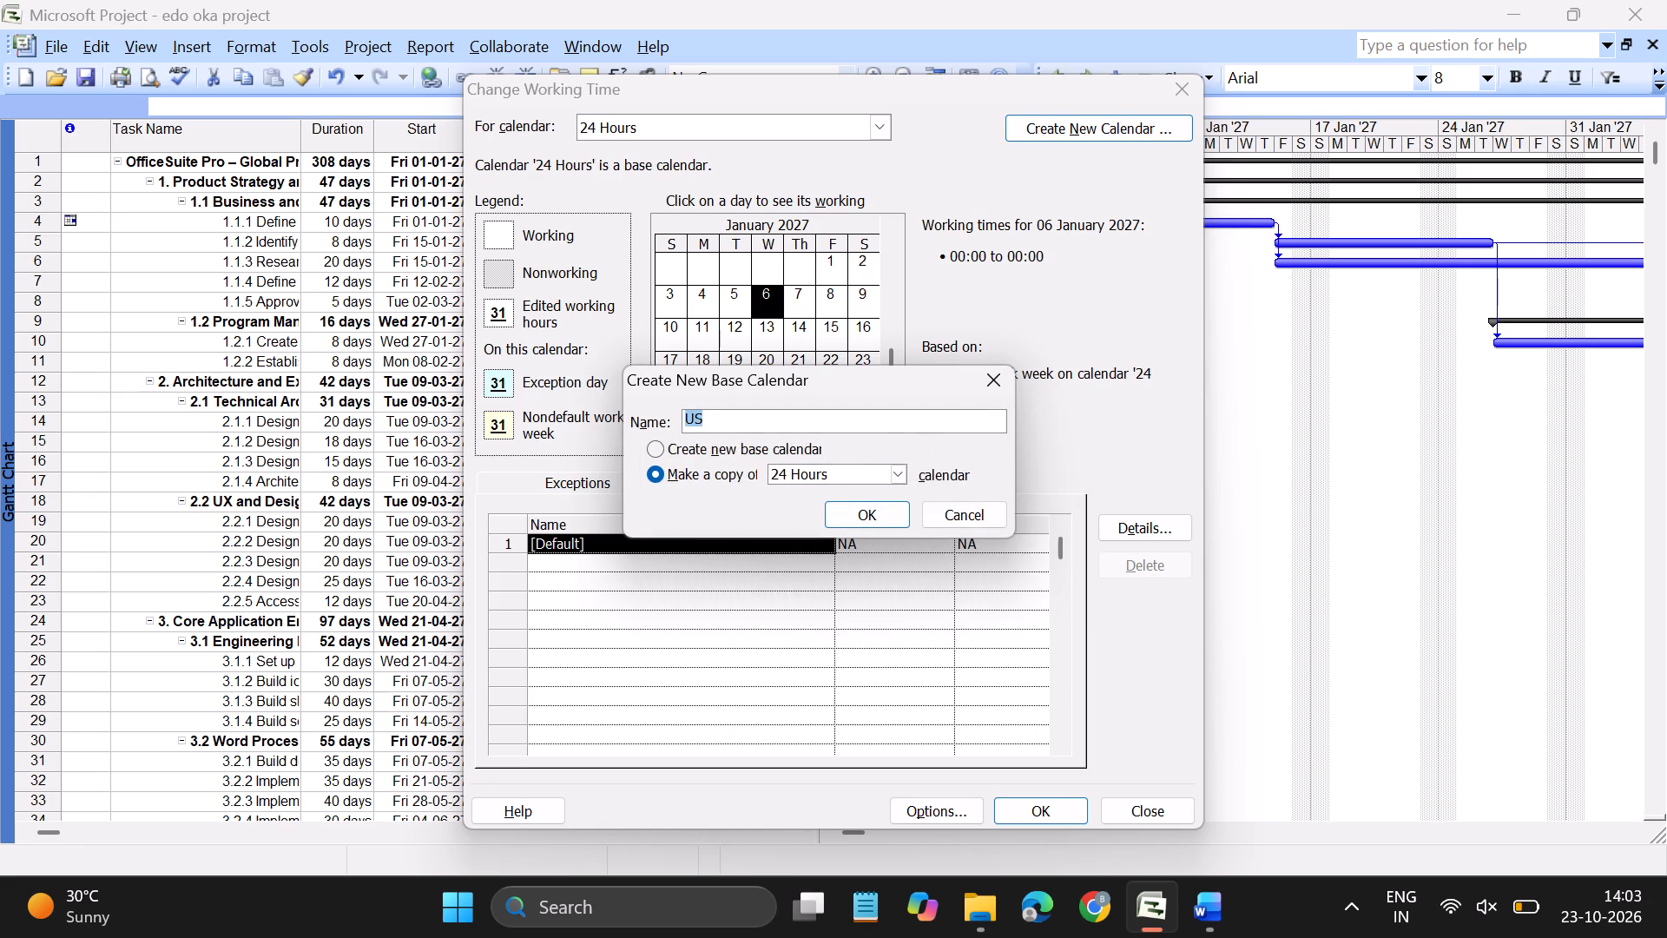
{"action": "left_click", "coordinate": [869, 423]}
{"action": "key", "text": "space"}
{"action": "type", "text": "Calander"}
{"action": "left_click", "coordinate": [877, 507]}
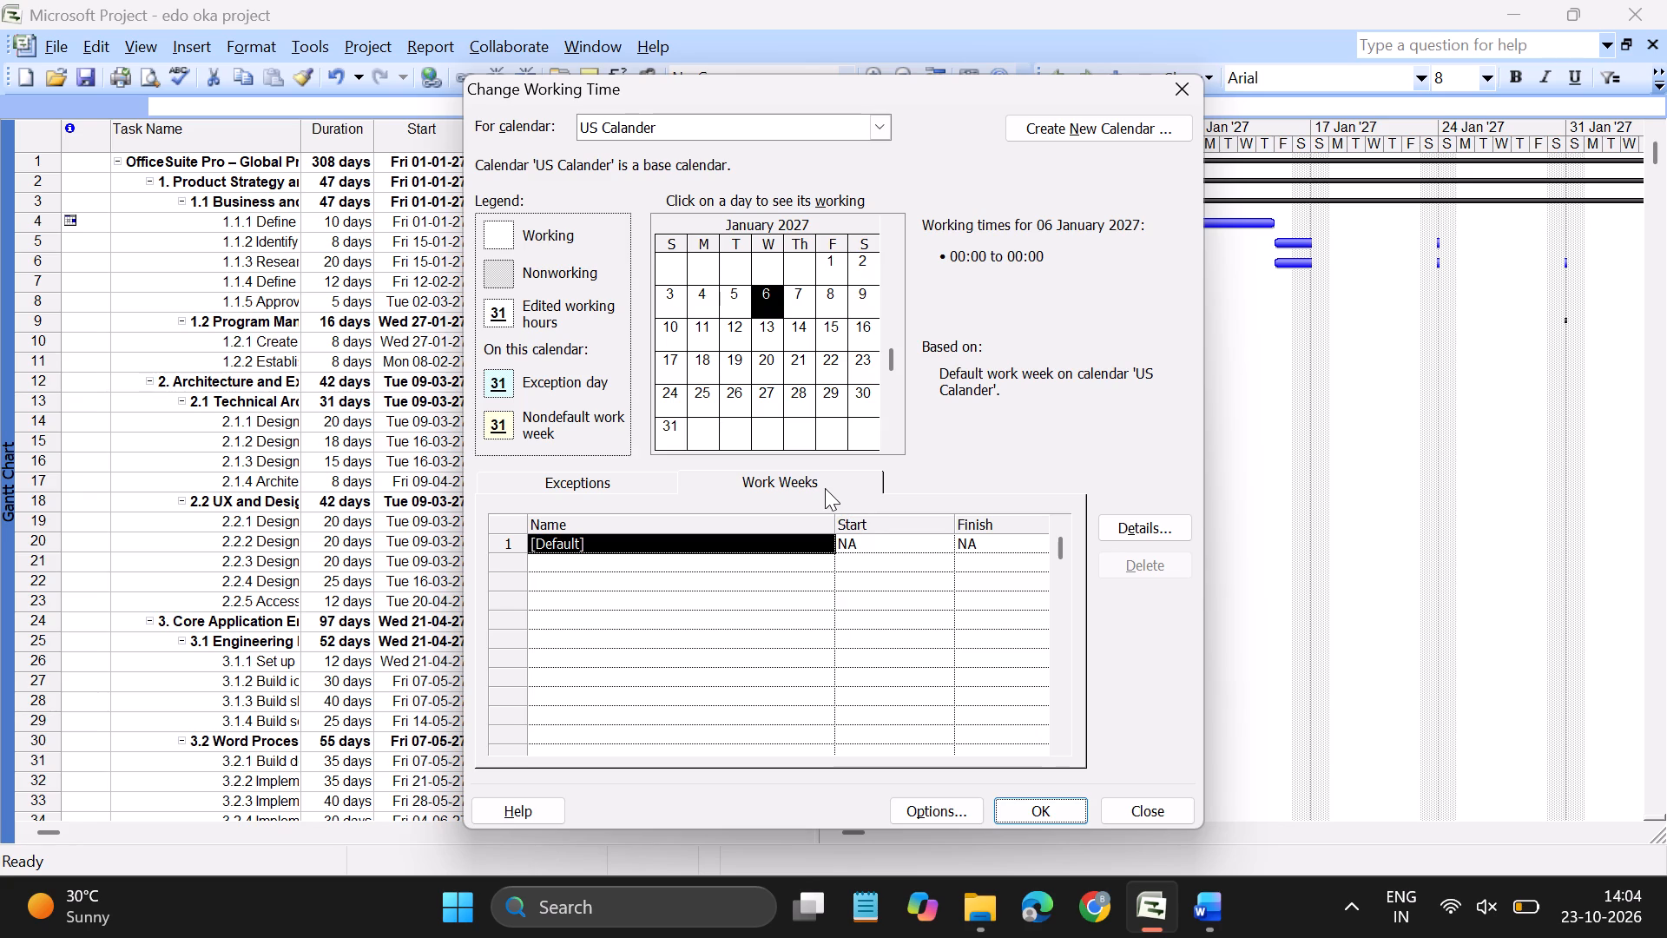
In the US Calander's default work week, set the first Monday-to-Friday shift to 08:00 to 16:00.
{"action": "left_click", "coordinate": [754, 443]}
{"action": "left_click", "coordinate": [753, 483]}
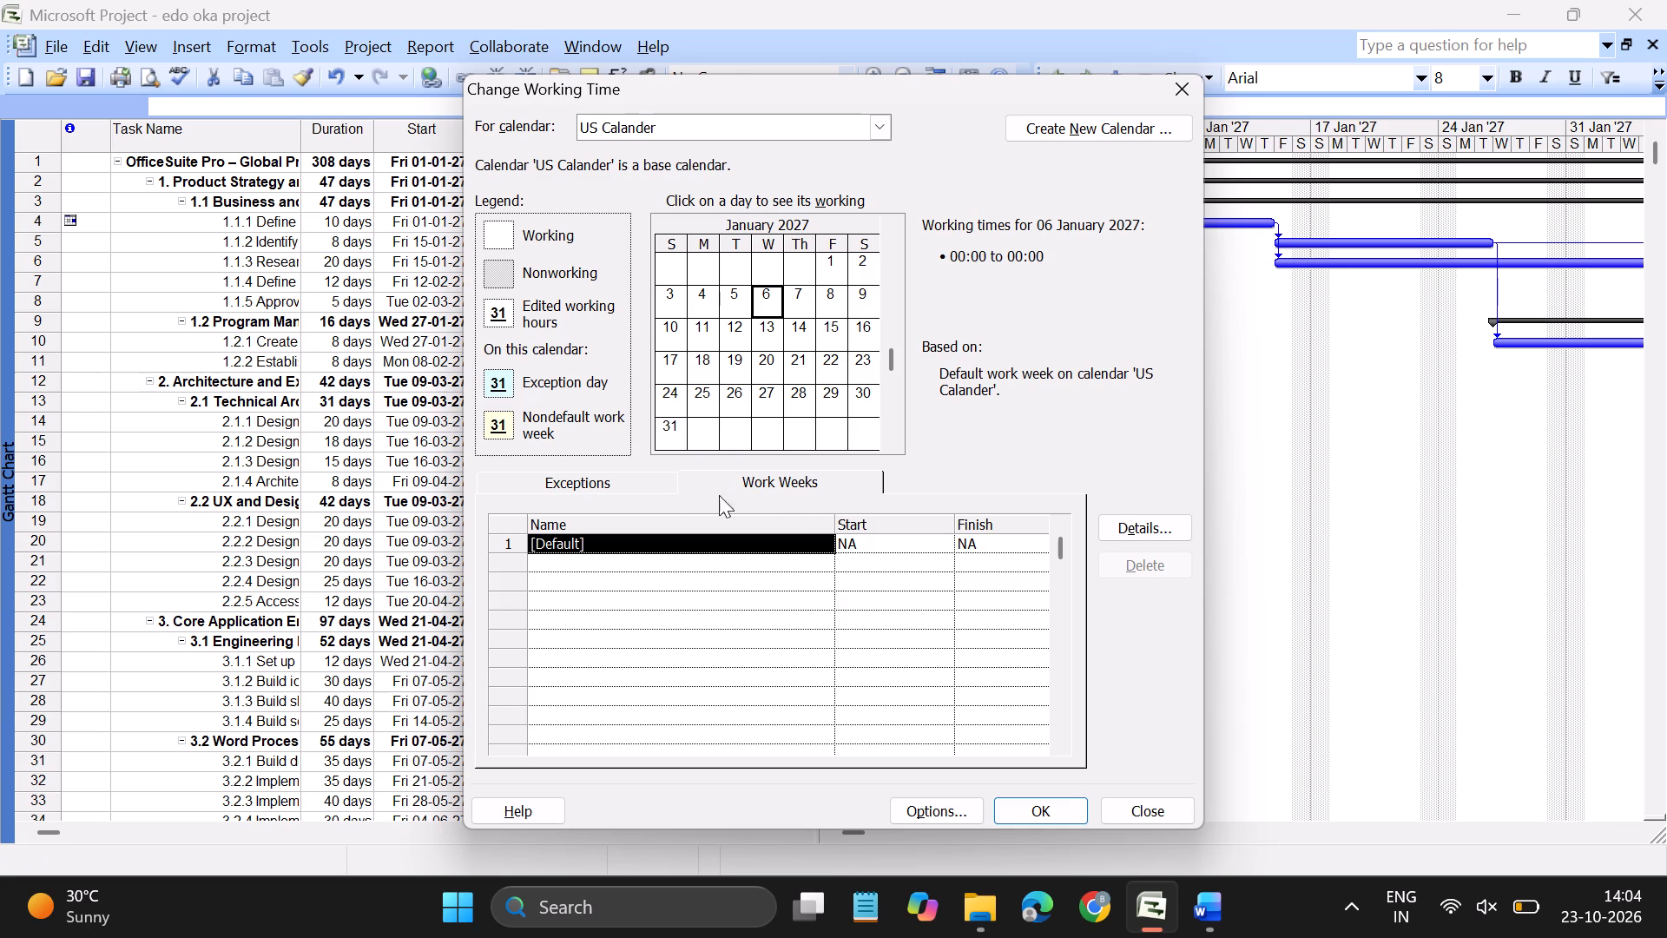
{"action": "left_click", "coordinate": [790, 486]}
{"action": "left_click", "coordinate": [777, 479]}
{"action": "double_click", "coordinate": [578, 550]}
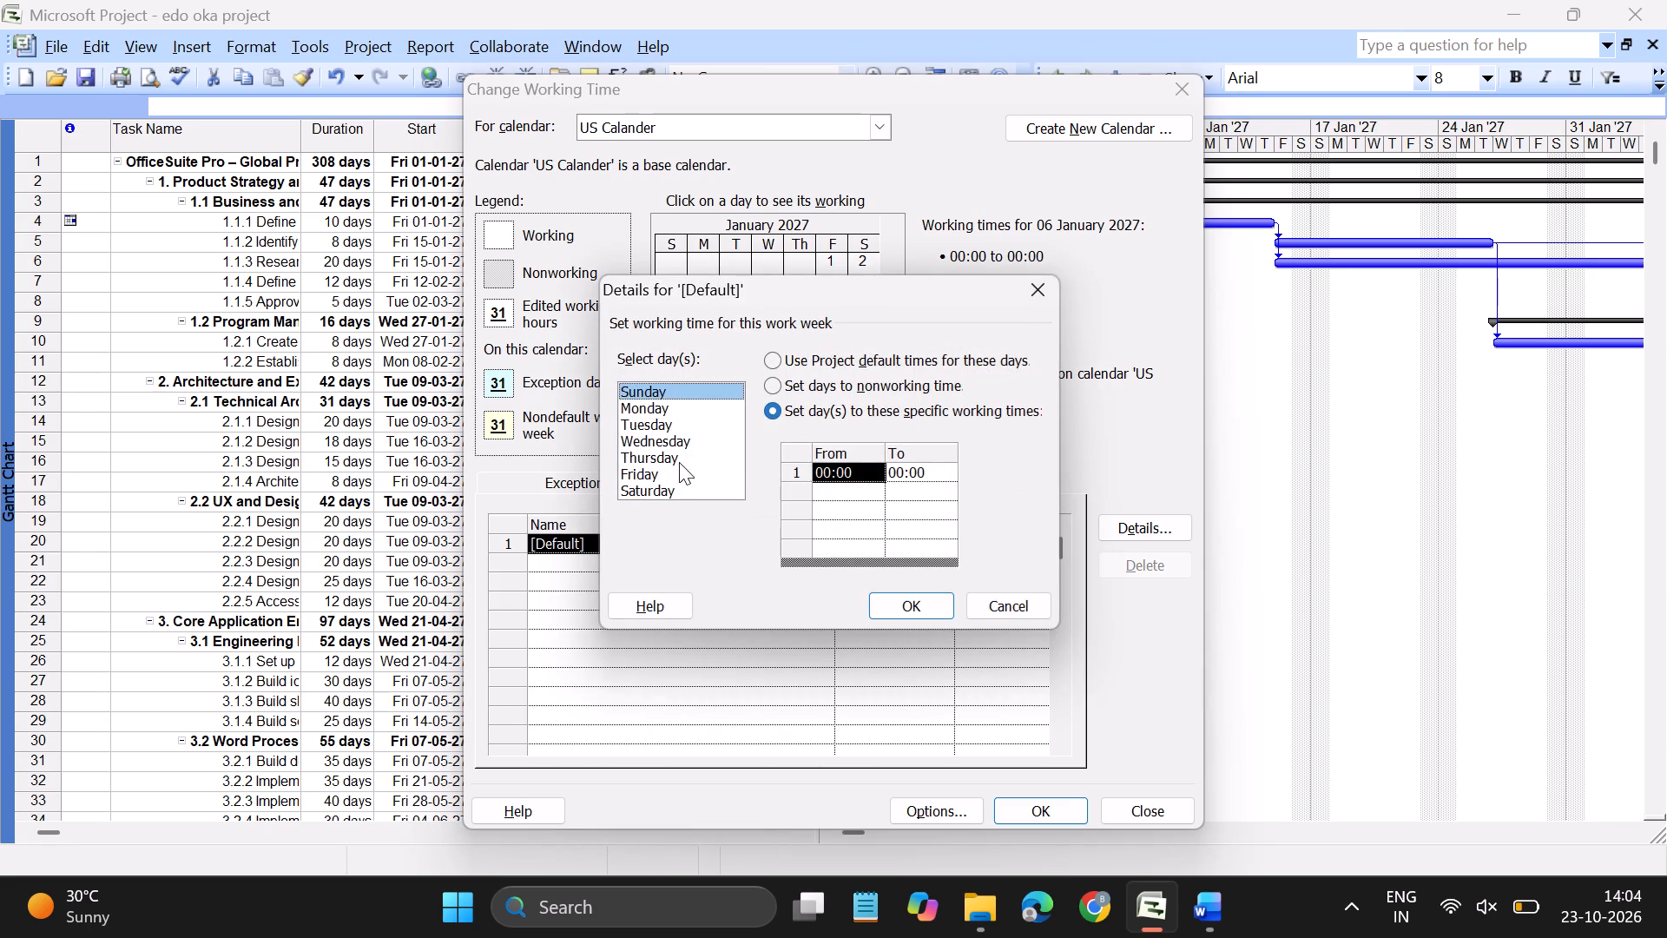
{"action": "left_click", "coordinate": [659, 400]}
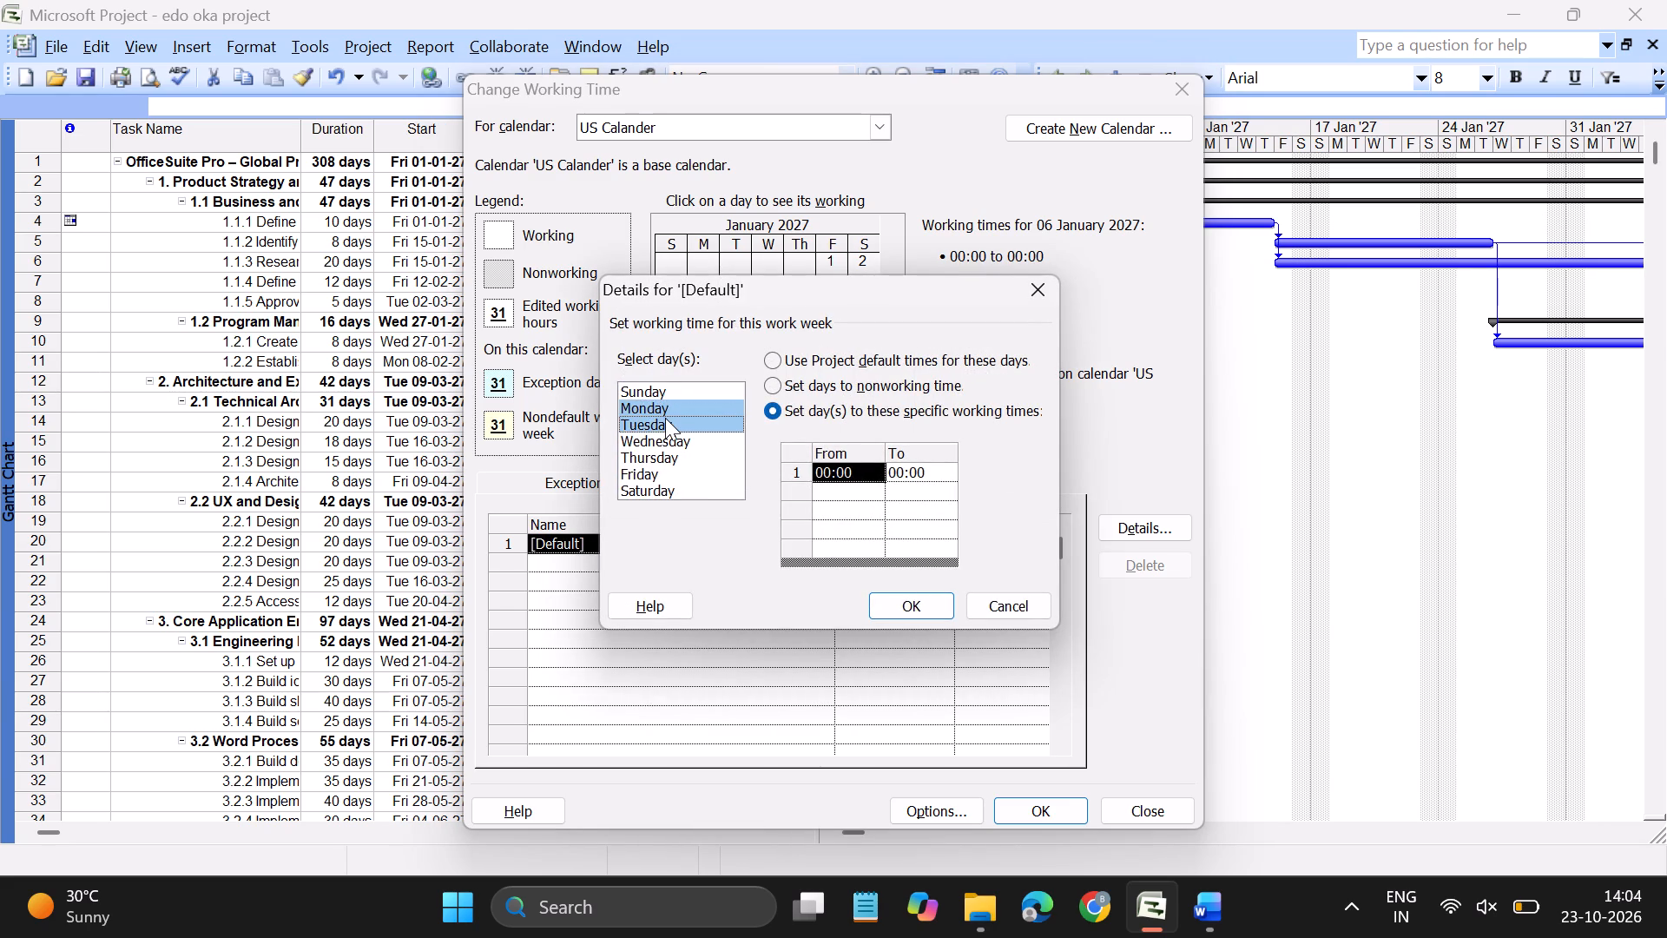
{"action": "left_click", "coordinate": [665, 418], "text": "ctrl"}
{"action": "left_click", "coordinate": [671, 444], "text": "ctrl"}
{"action": "left_click", "coordinate": [676, 458], "text": "ctrl"}
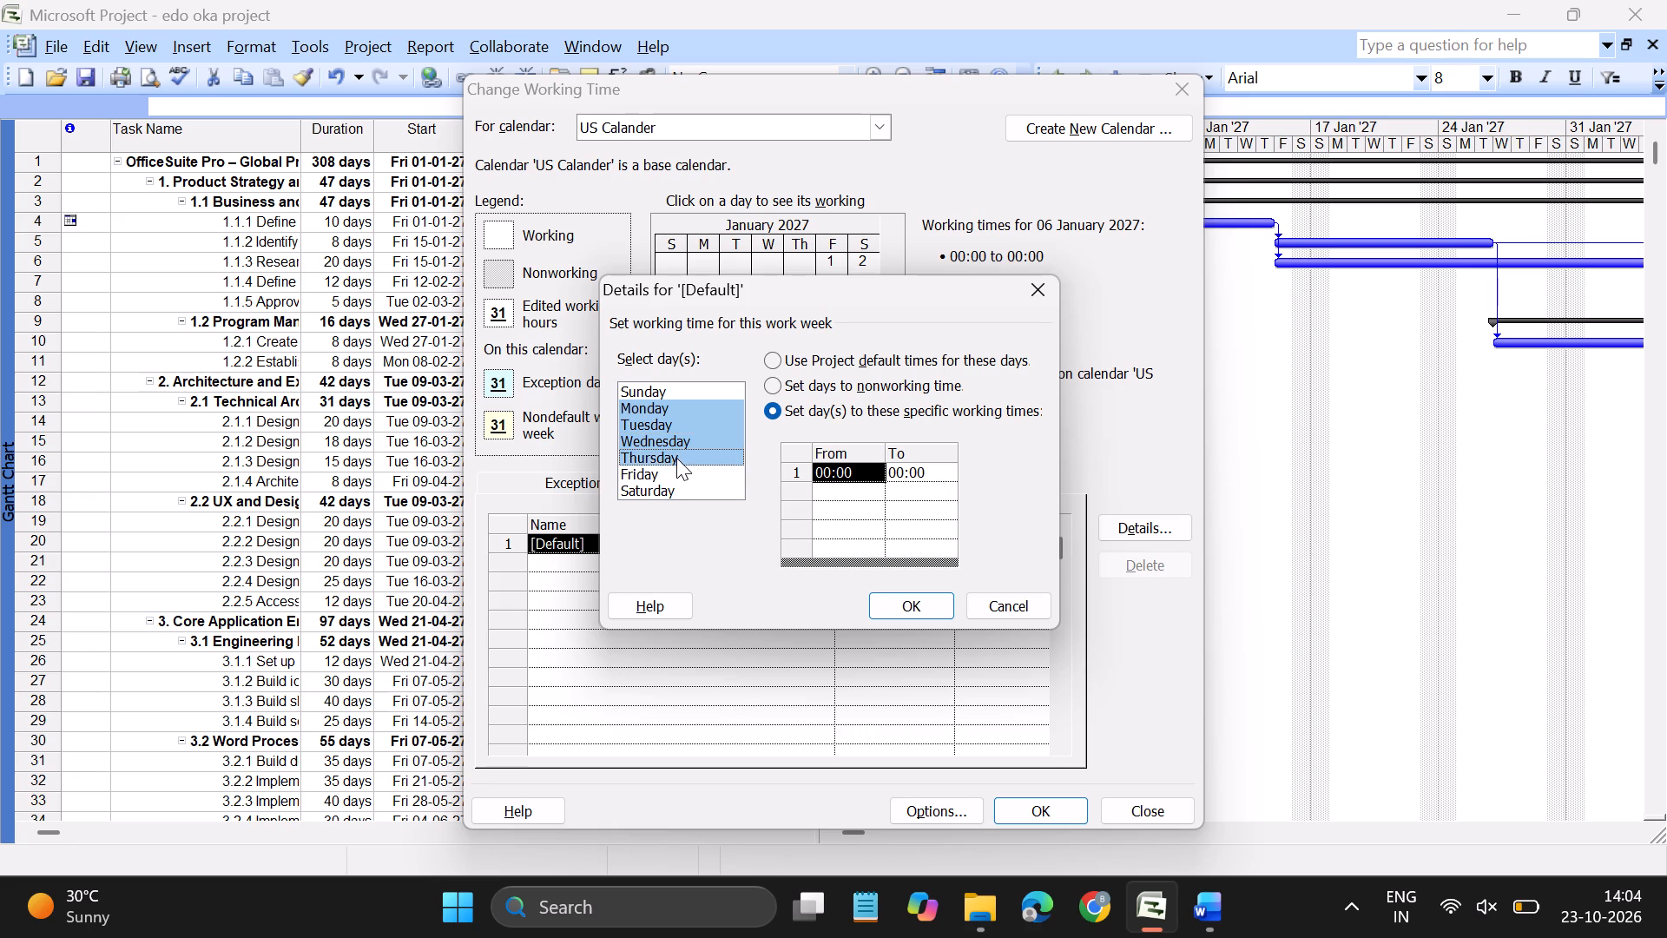
{"action": "left_click", "coordinate": [684, 477], "text": "ctrl"}
{"action": "left_click", "coordinate": [838, 478]}
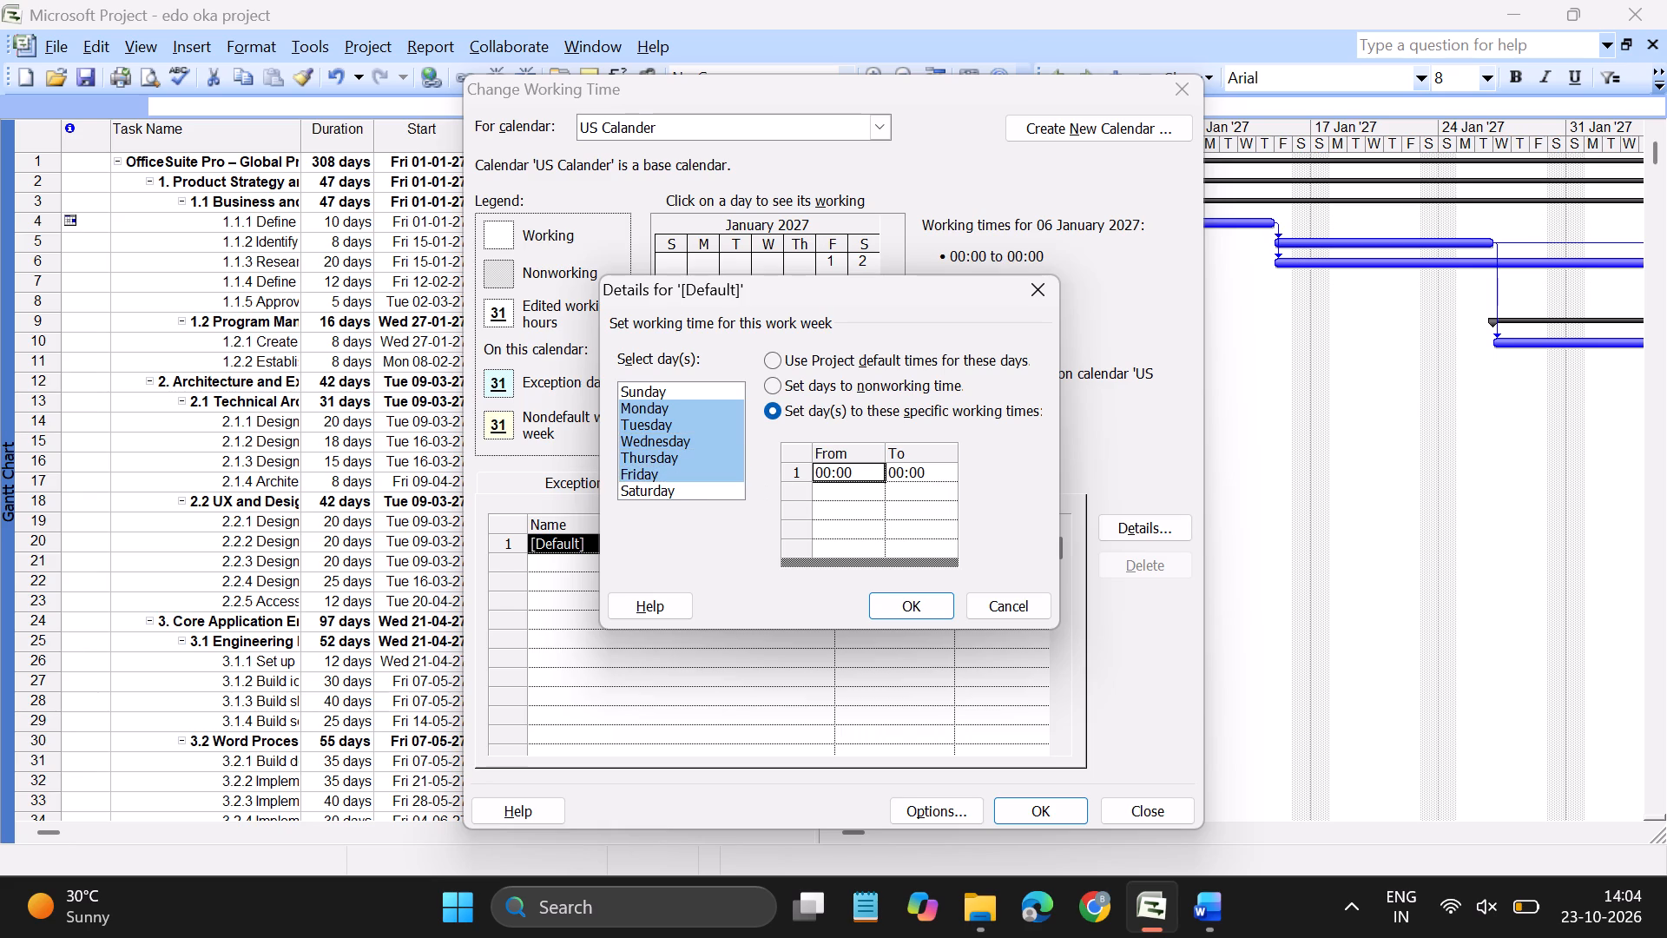
{"action": "type", "text": "8:00"}
{"action": "key", "text": "Right"}
{"action": "type", "text": "16:00"}
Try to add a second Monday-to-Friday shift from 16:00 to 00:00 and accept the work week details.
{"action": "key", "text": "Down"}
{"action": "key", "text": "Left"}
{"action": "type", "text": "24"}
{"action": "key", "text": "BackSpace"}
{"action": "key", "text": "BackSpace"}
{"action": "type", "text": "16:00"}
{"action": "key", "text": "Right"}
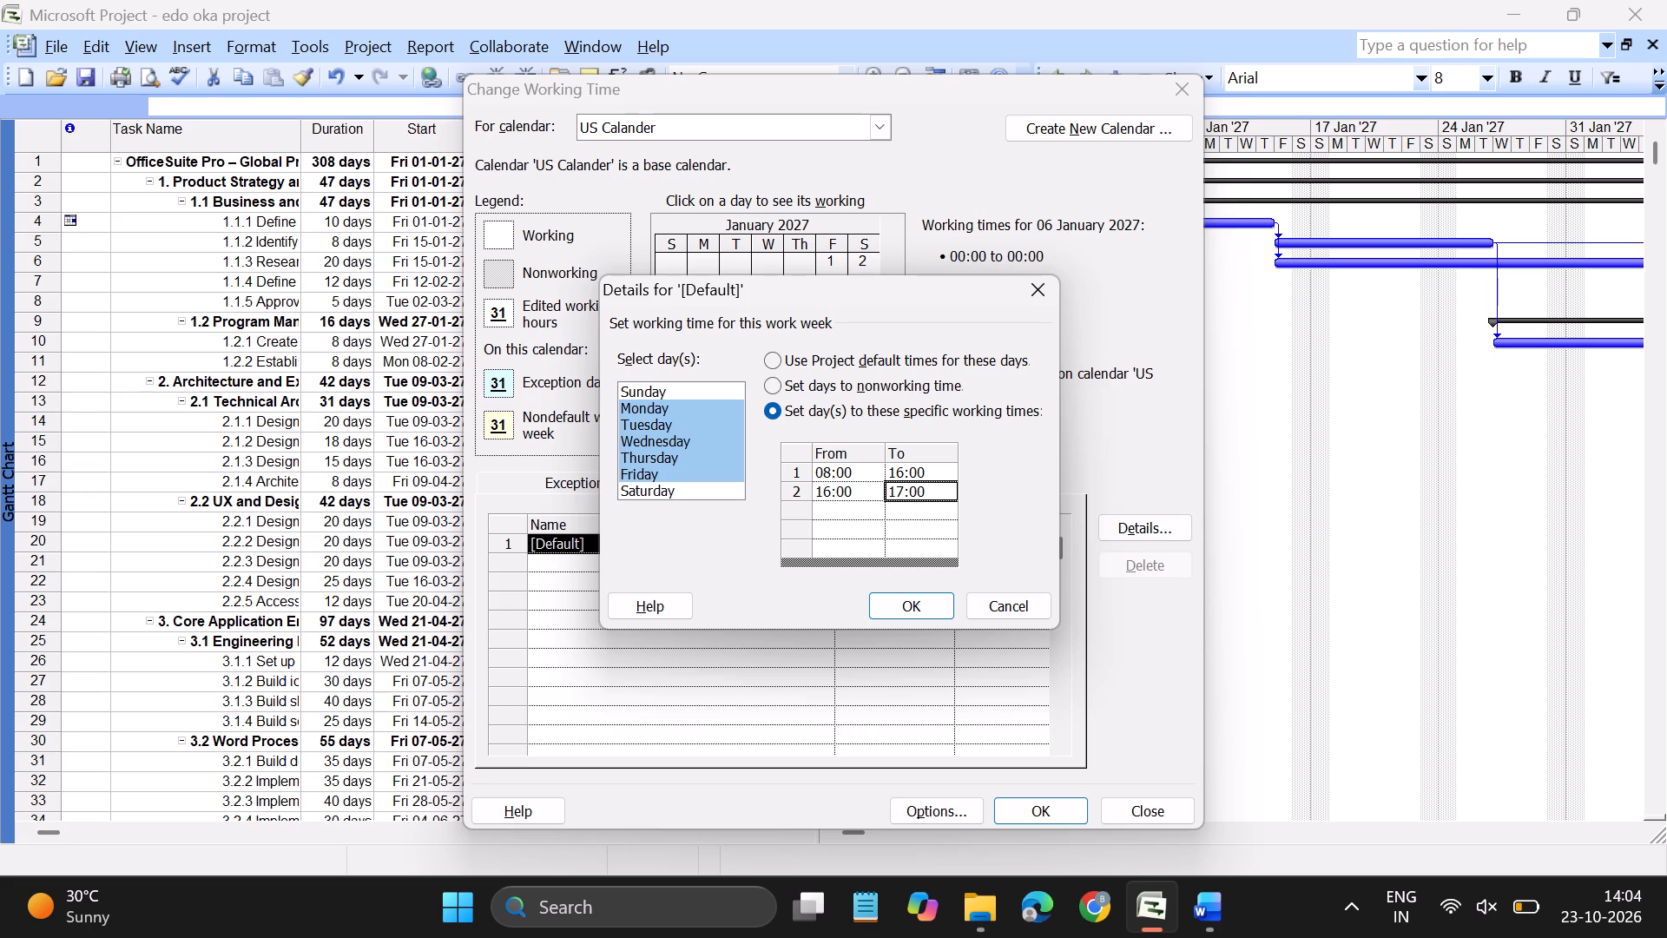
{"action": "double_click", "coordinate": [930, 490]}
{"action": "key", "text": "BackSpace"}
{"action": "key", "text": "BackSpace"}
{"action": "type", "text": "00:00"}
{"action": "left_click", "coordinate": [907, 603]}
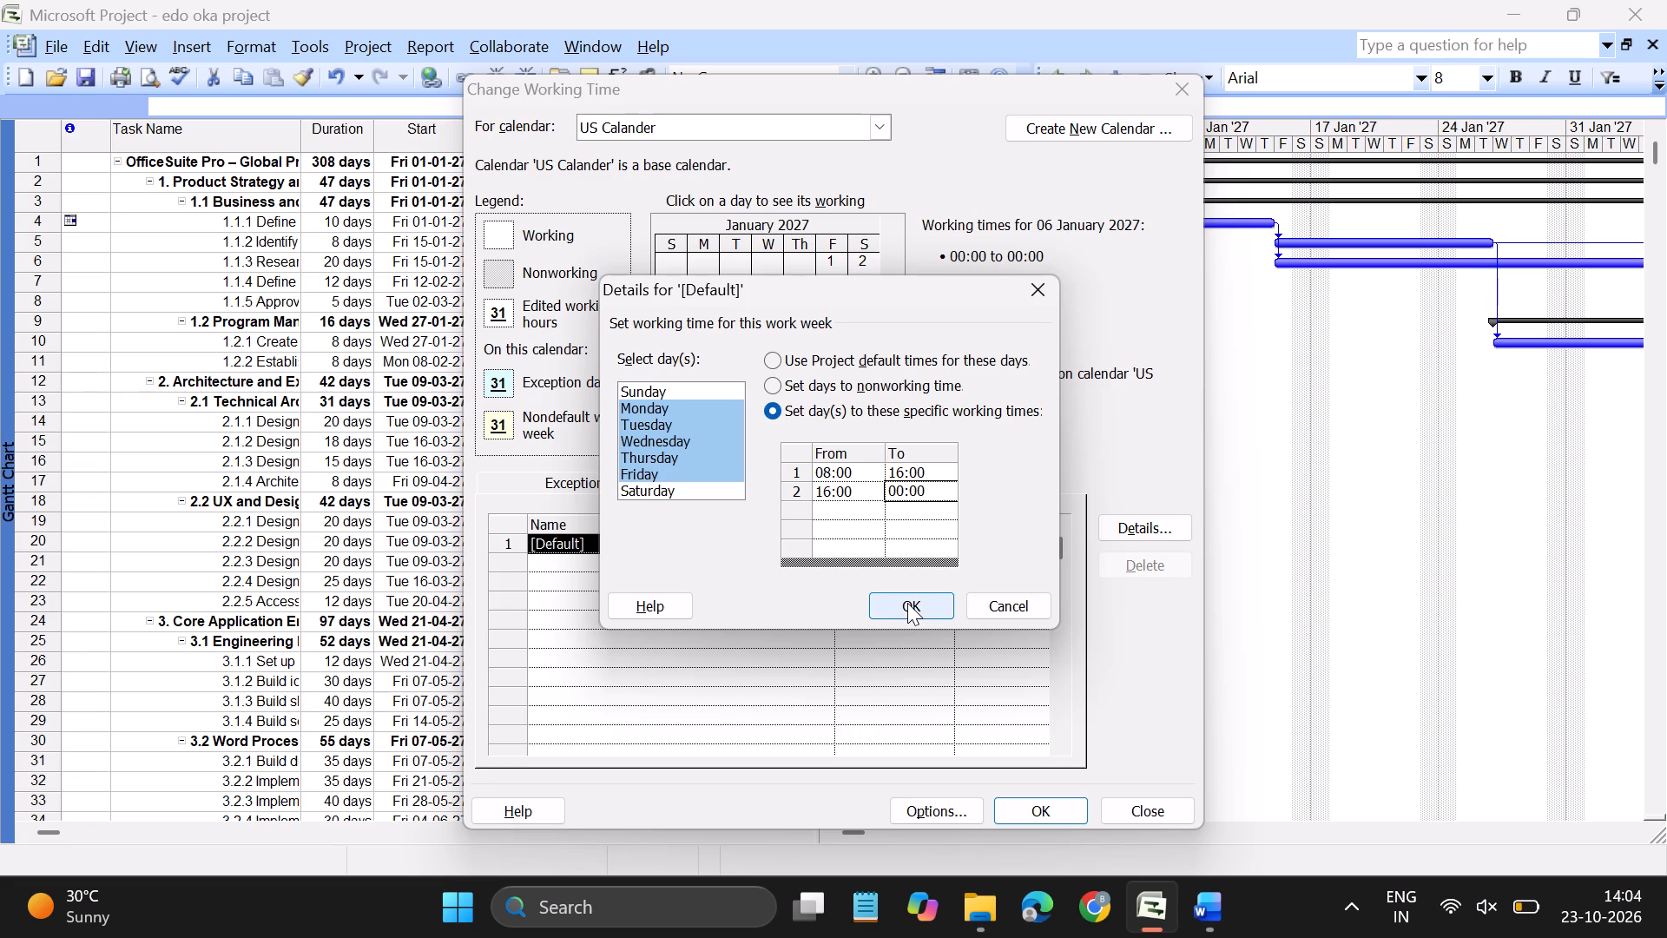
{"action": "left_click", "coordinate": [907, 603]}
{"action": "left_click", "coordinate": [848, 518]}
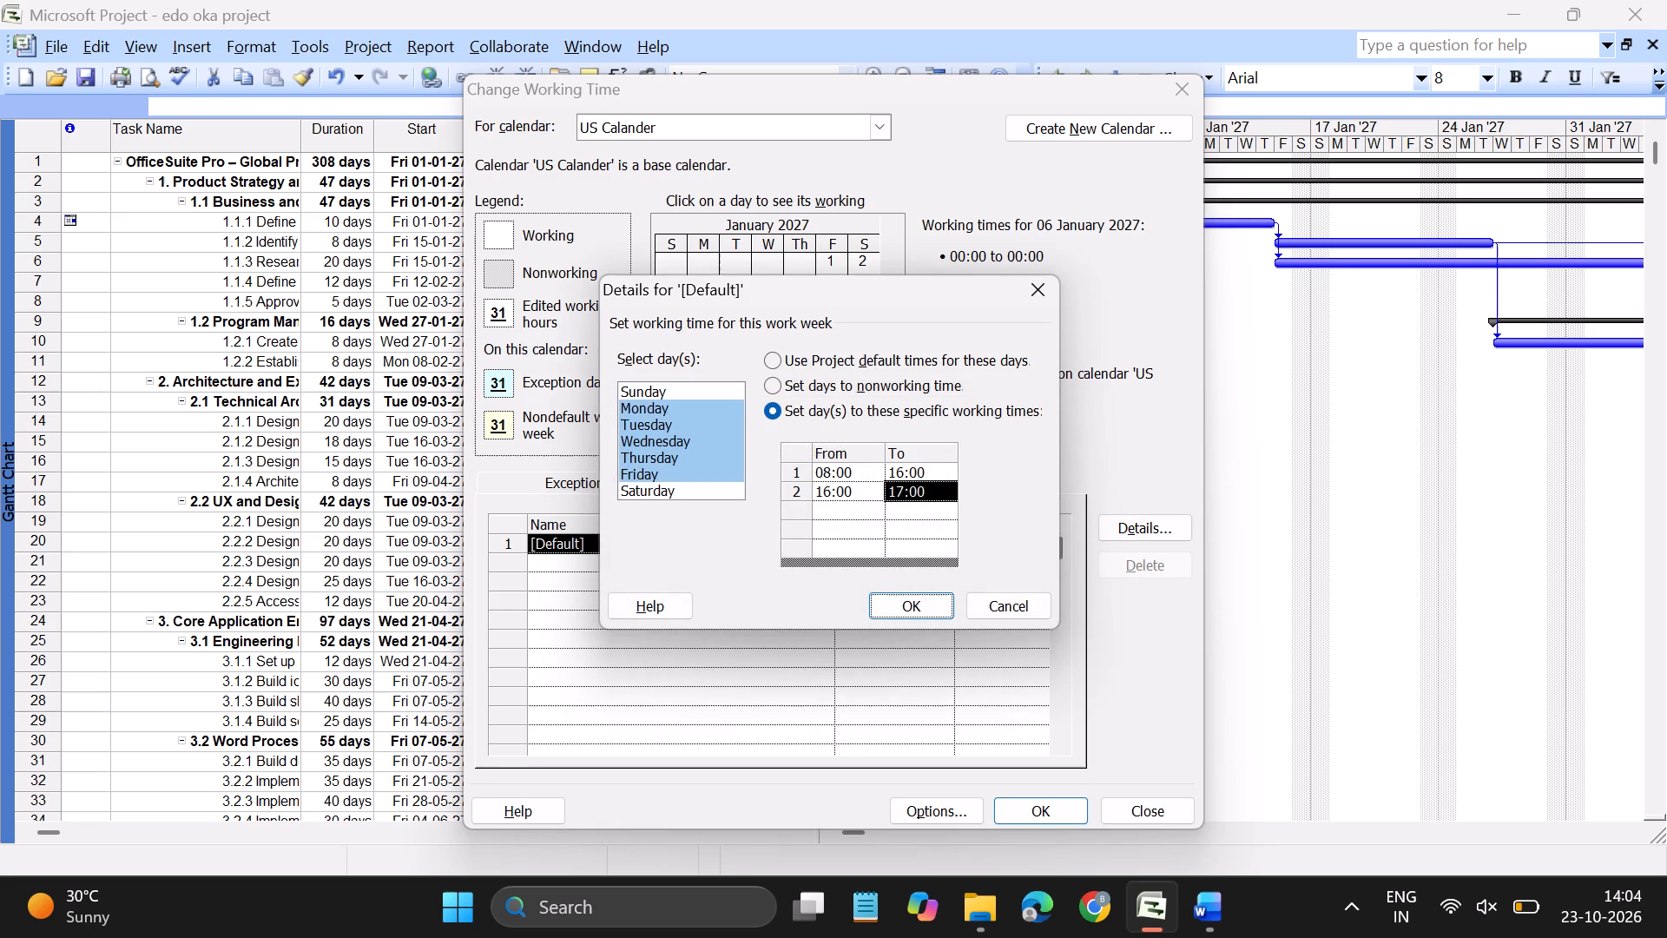
Start the second weekday shift at 16:01, try 00:00 as its end time, and accept the work week details.
{"action": "left_click", "coordinate": [862, 493]}
{"action": "left_click", "coordinate": [862, 493]}
{"action": "key", "text": "BackSpace"}
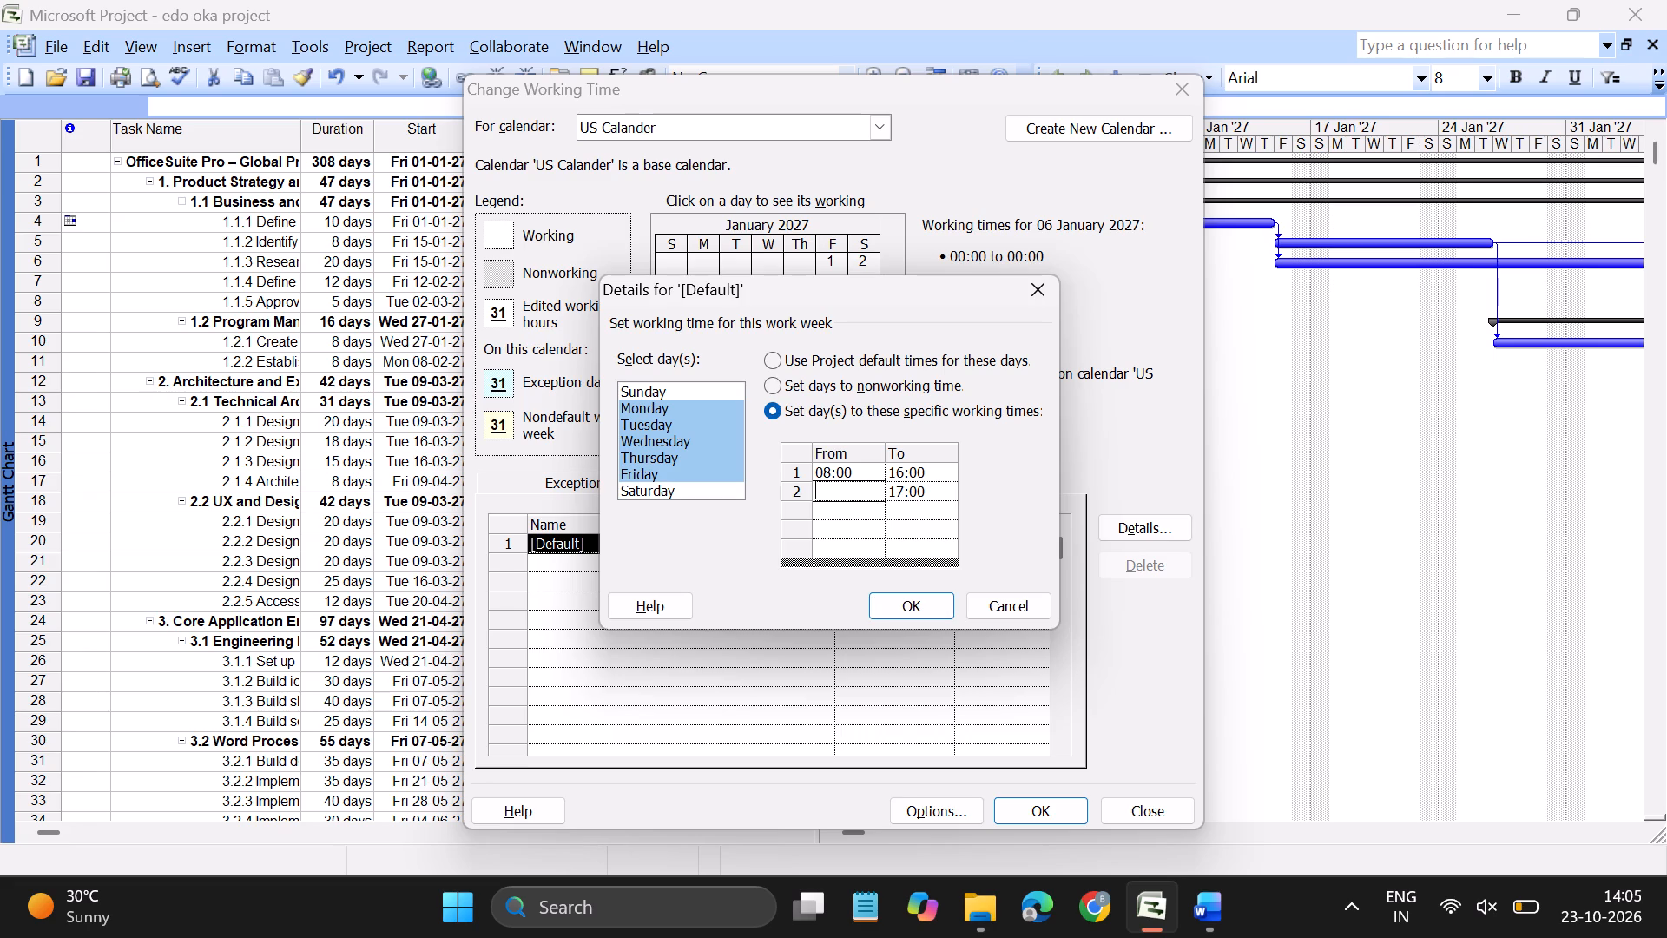
{"action": "type", "text": "16:01"}
{"action": "left_click", "coordinate": [935, 496]}
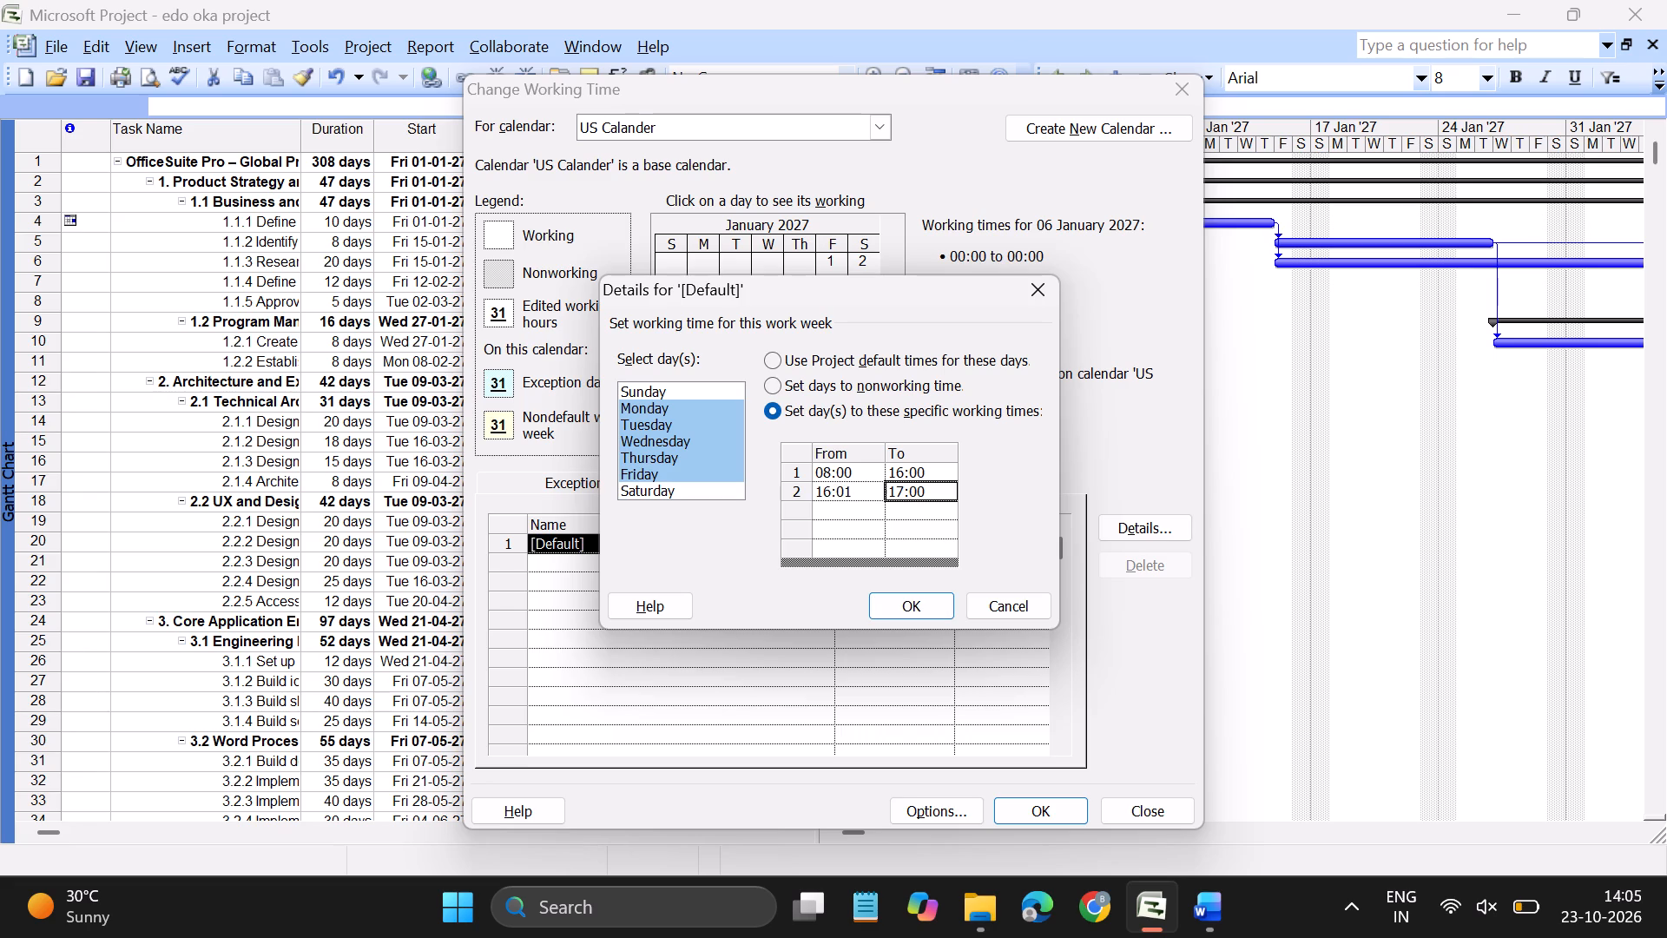
{"action": "type", "text": "00:00"}
{"action": "left_click", "coordinate": [908, 604]}
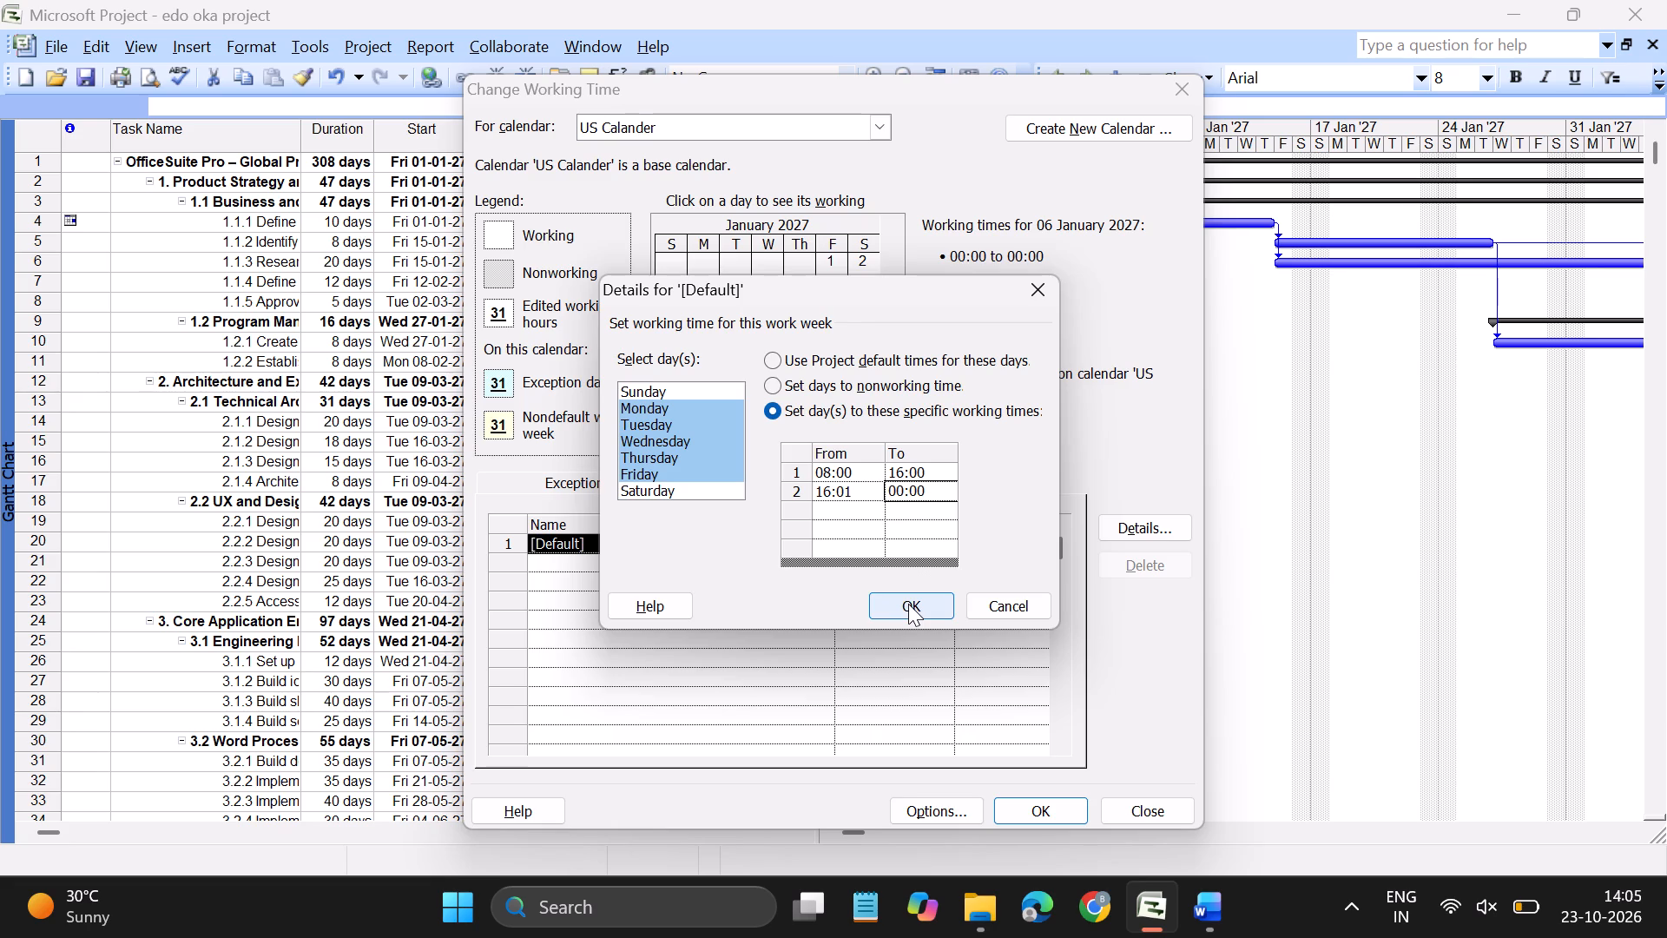
{"action": "left_click", "coordinate": [908, 604]}
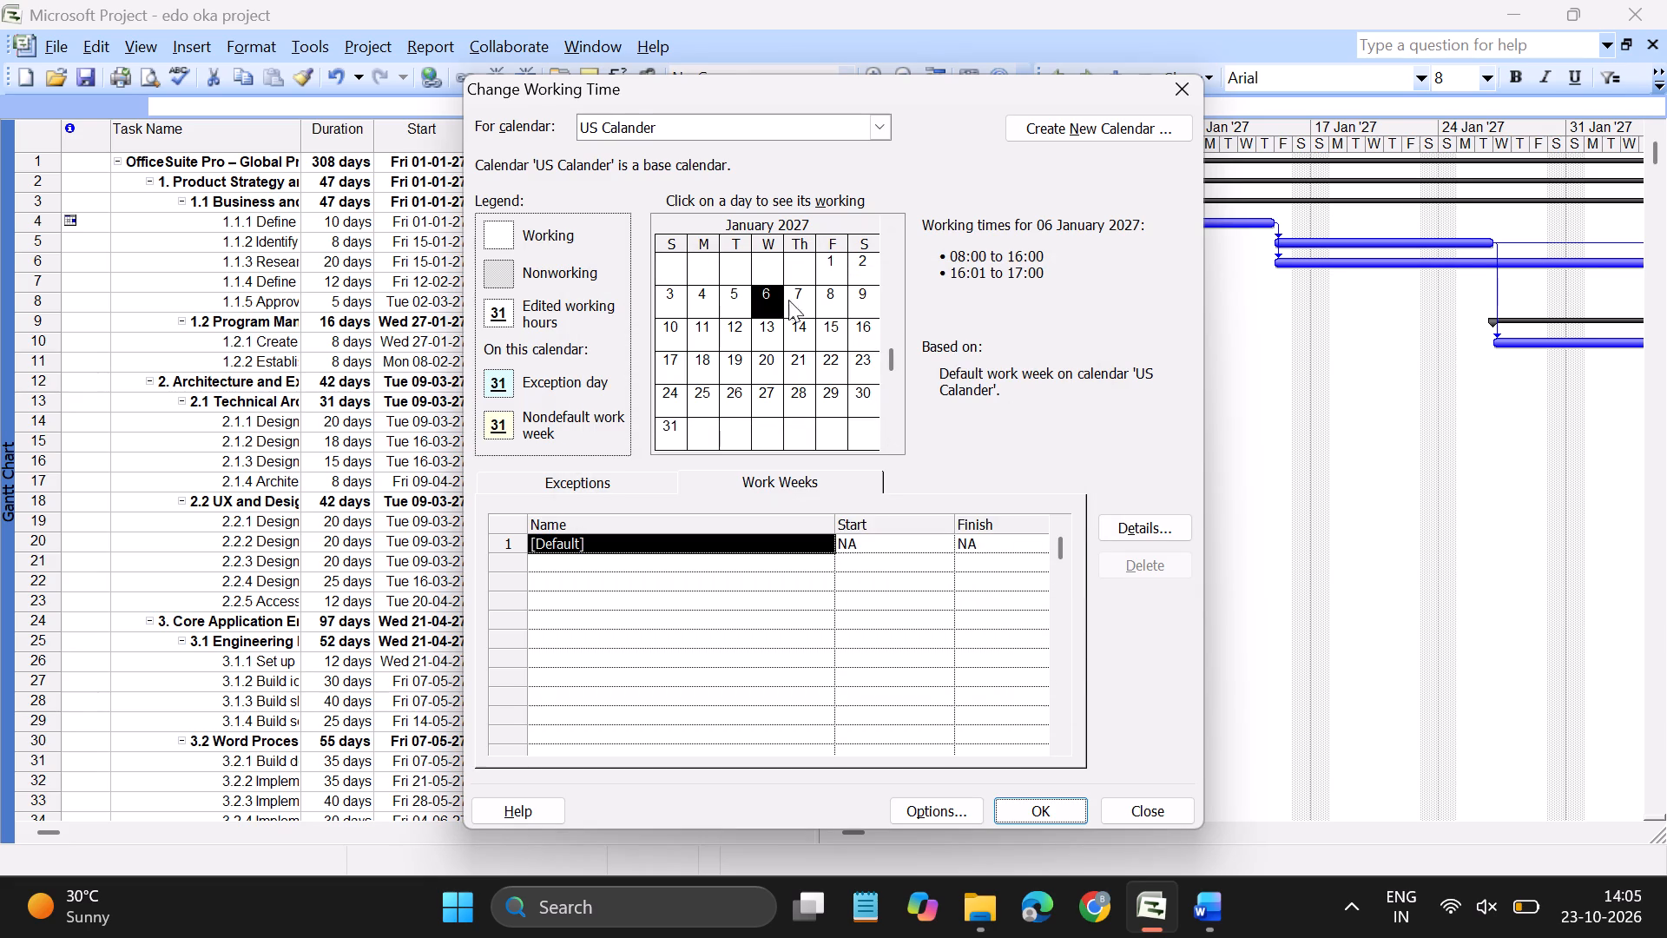
Check the US Calander's working times for 4 to 7 January 2027.
{"action": "left_click", "coordinate": [758, 287]}
{"action": "left_click", "coordinate": [805, 295]}
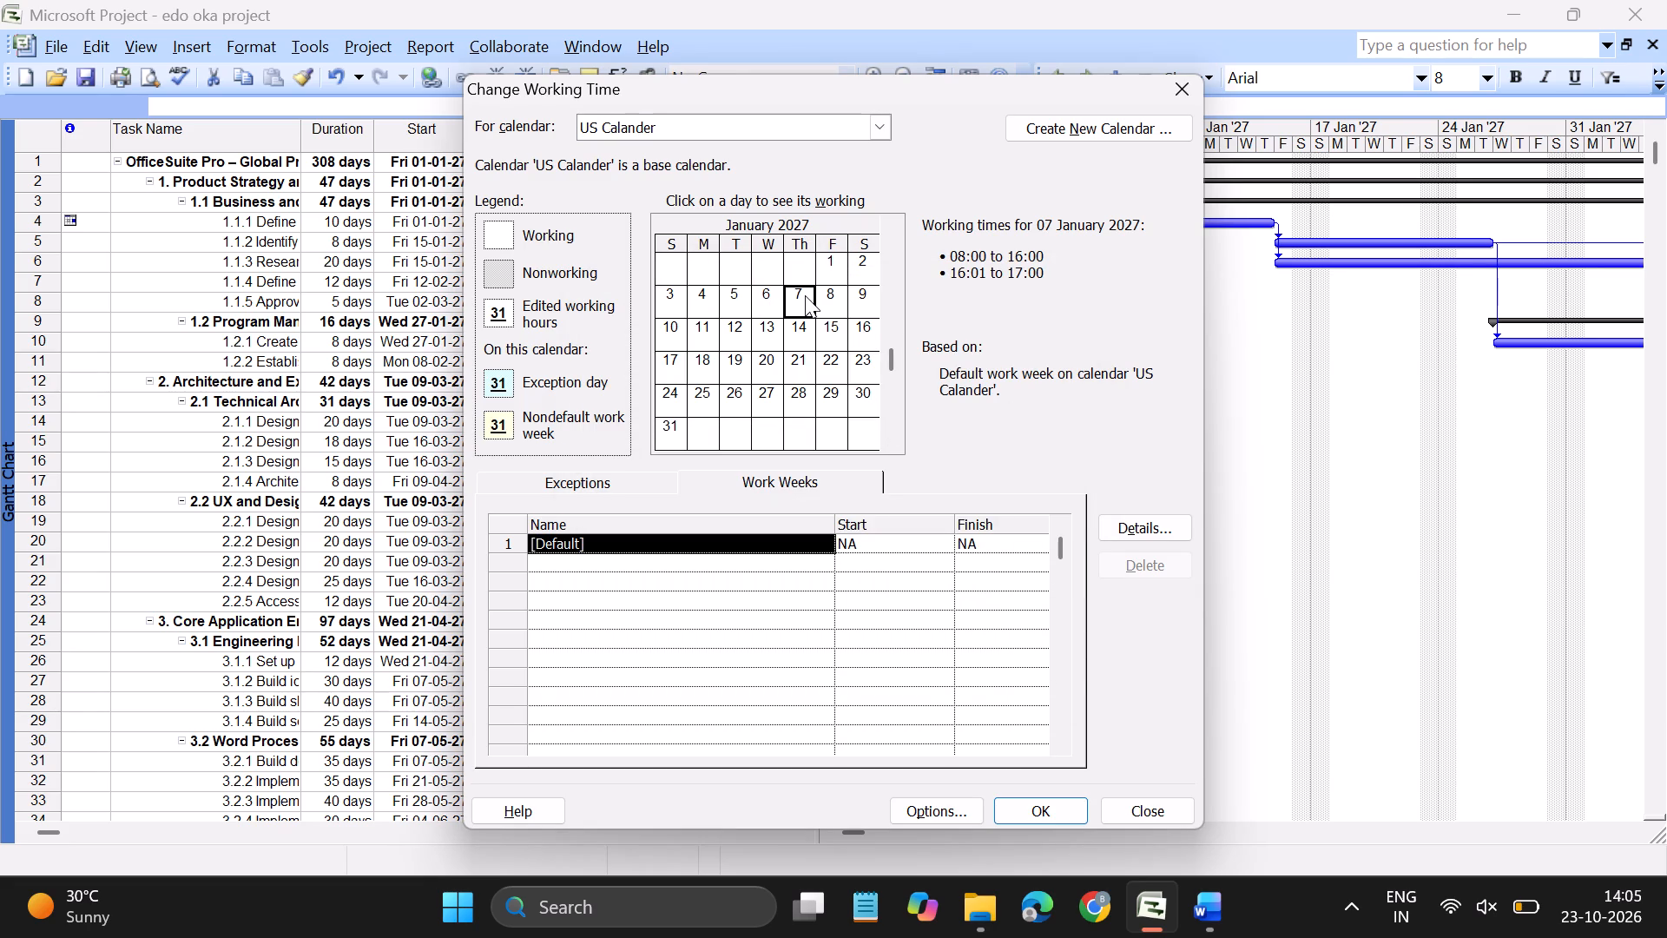
{"action": "left_click", "coordinate": [708, 298]}
{"action": "left_click", "coordinate": [744, 293]}
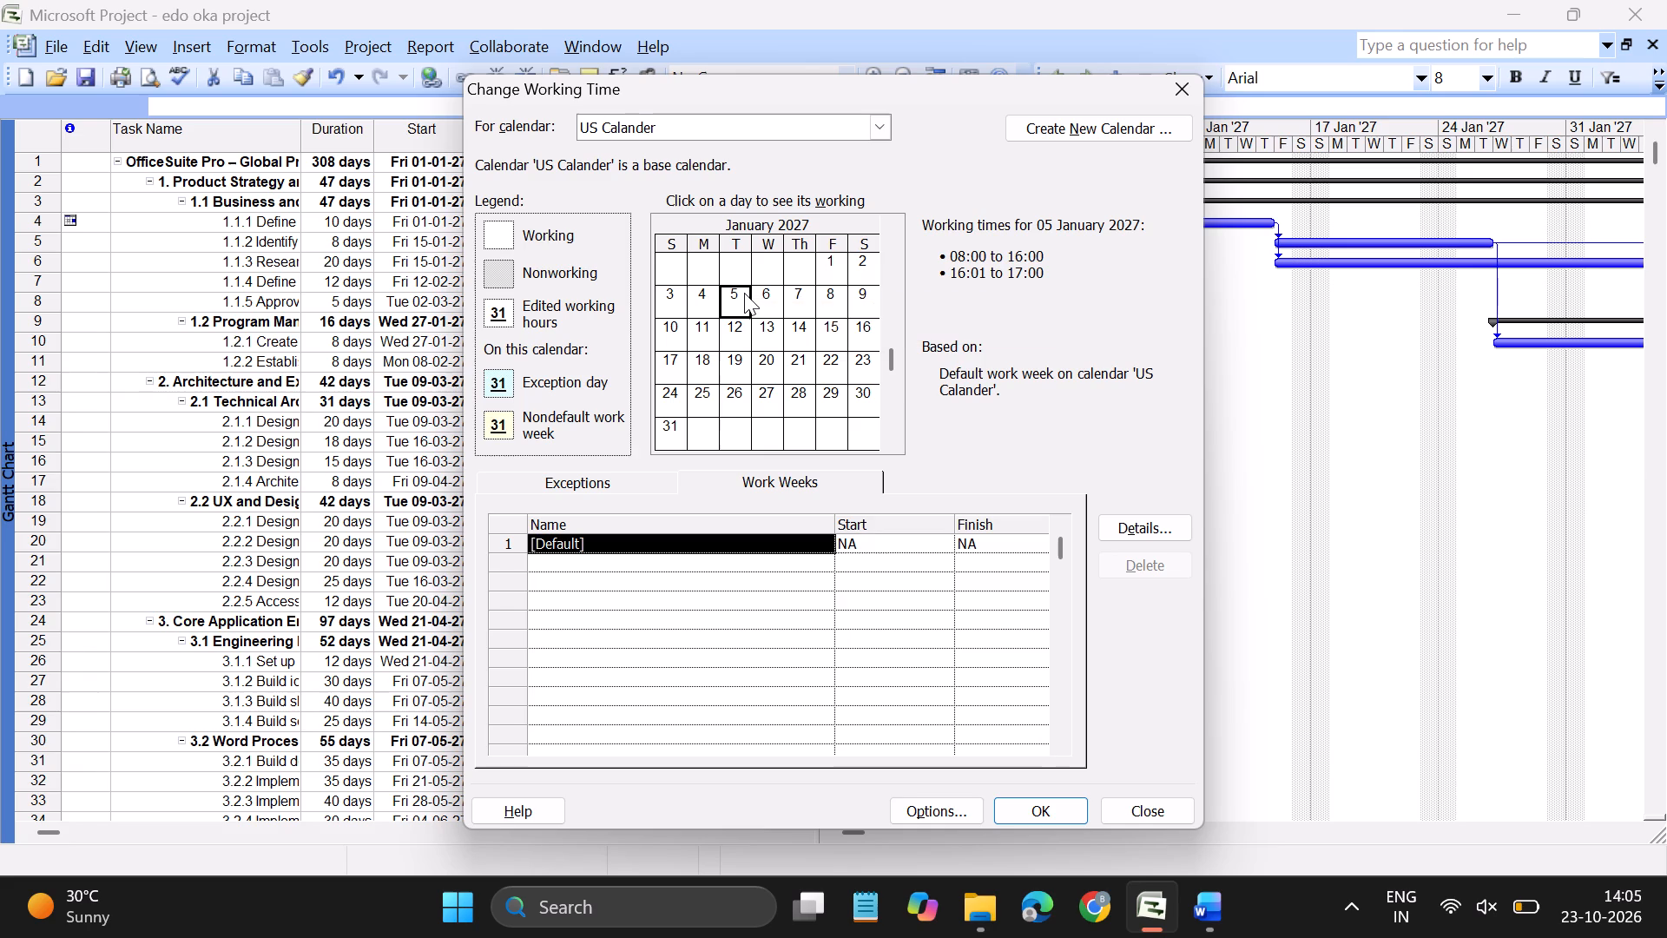
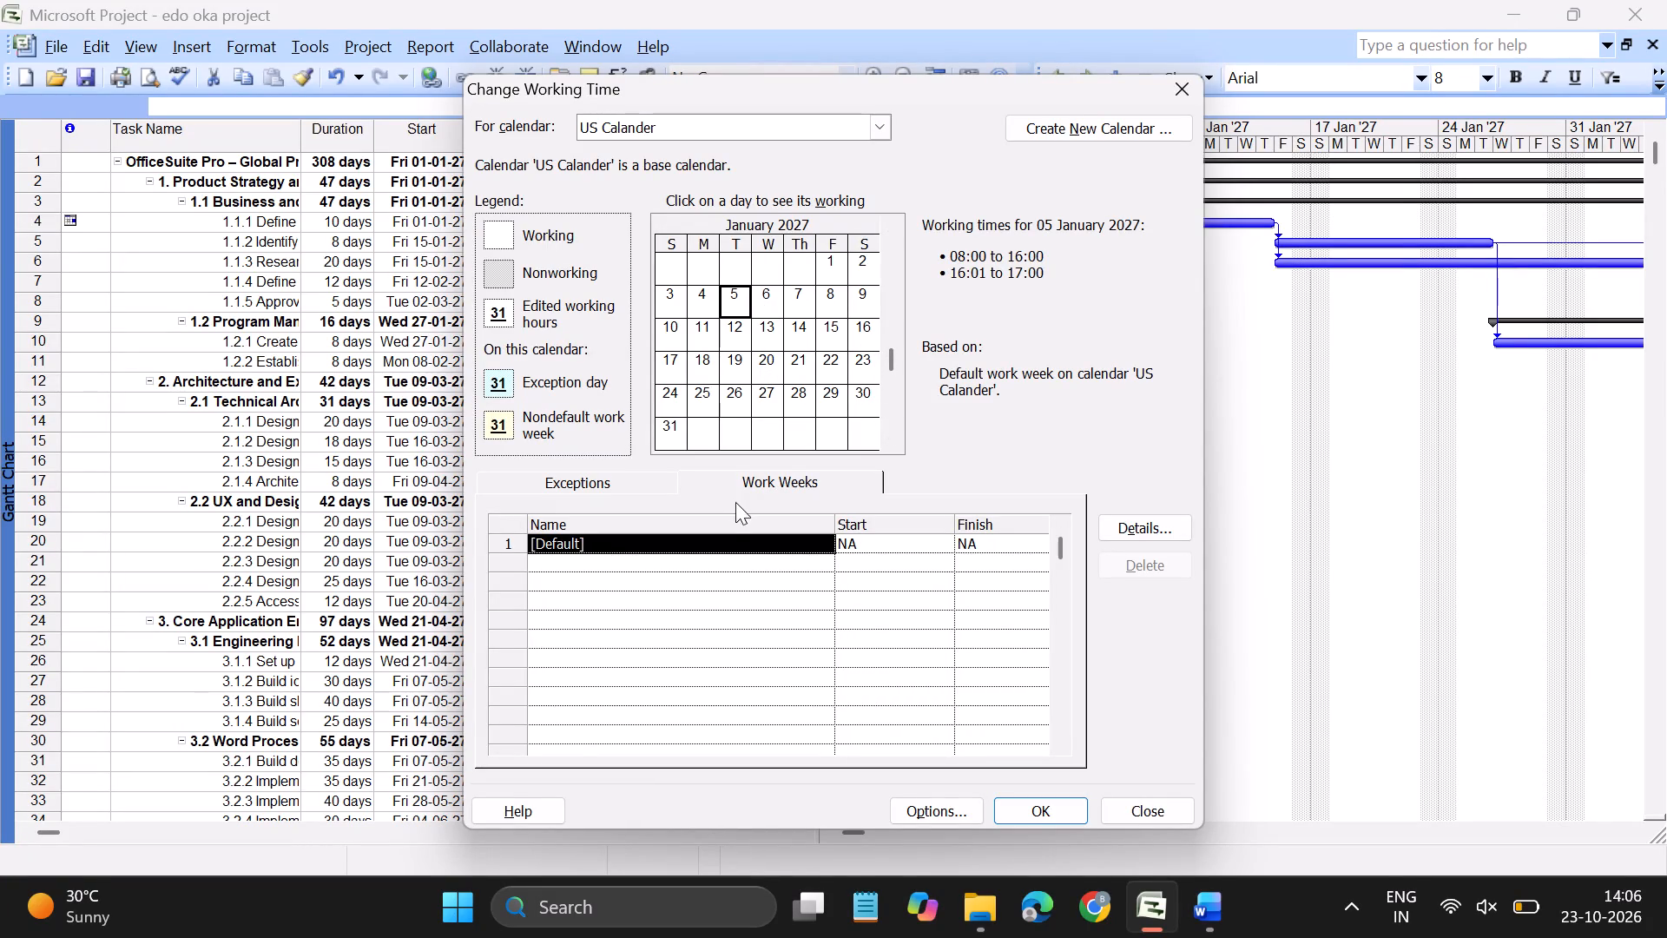
Set Saturday and Sunday to nonworking time in the US Calander's default work week and check the resulting January 2027 days.
{"action": "left_click", "coordinate": [773, 472]}
{"action": "left_click", "coordinate": [775, 477]}
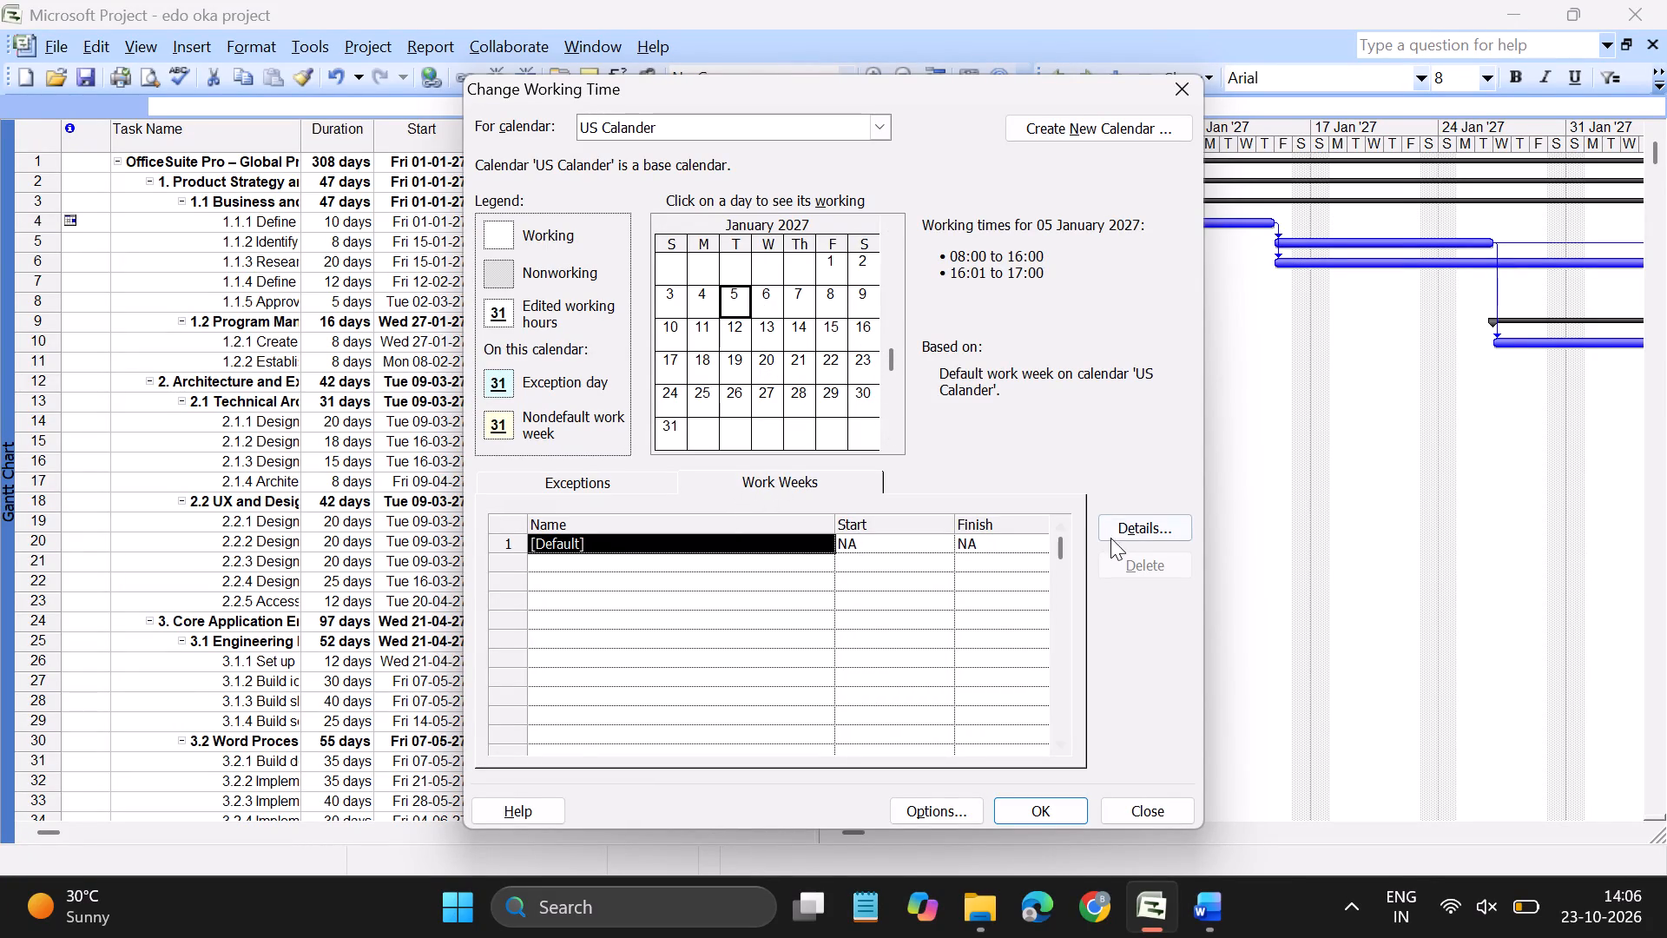
{"action": "left_click", "coordinate": [1122, 526]}
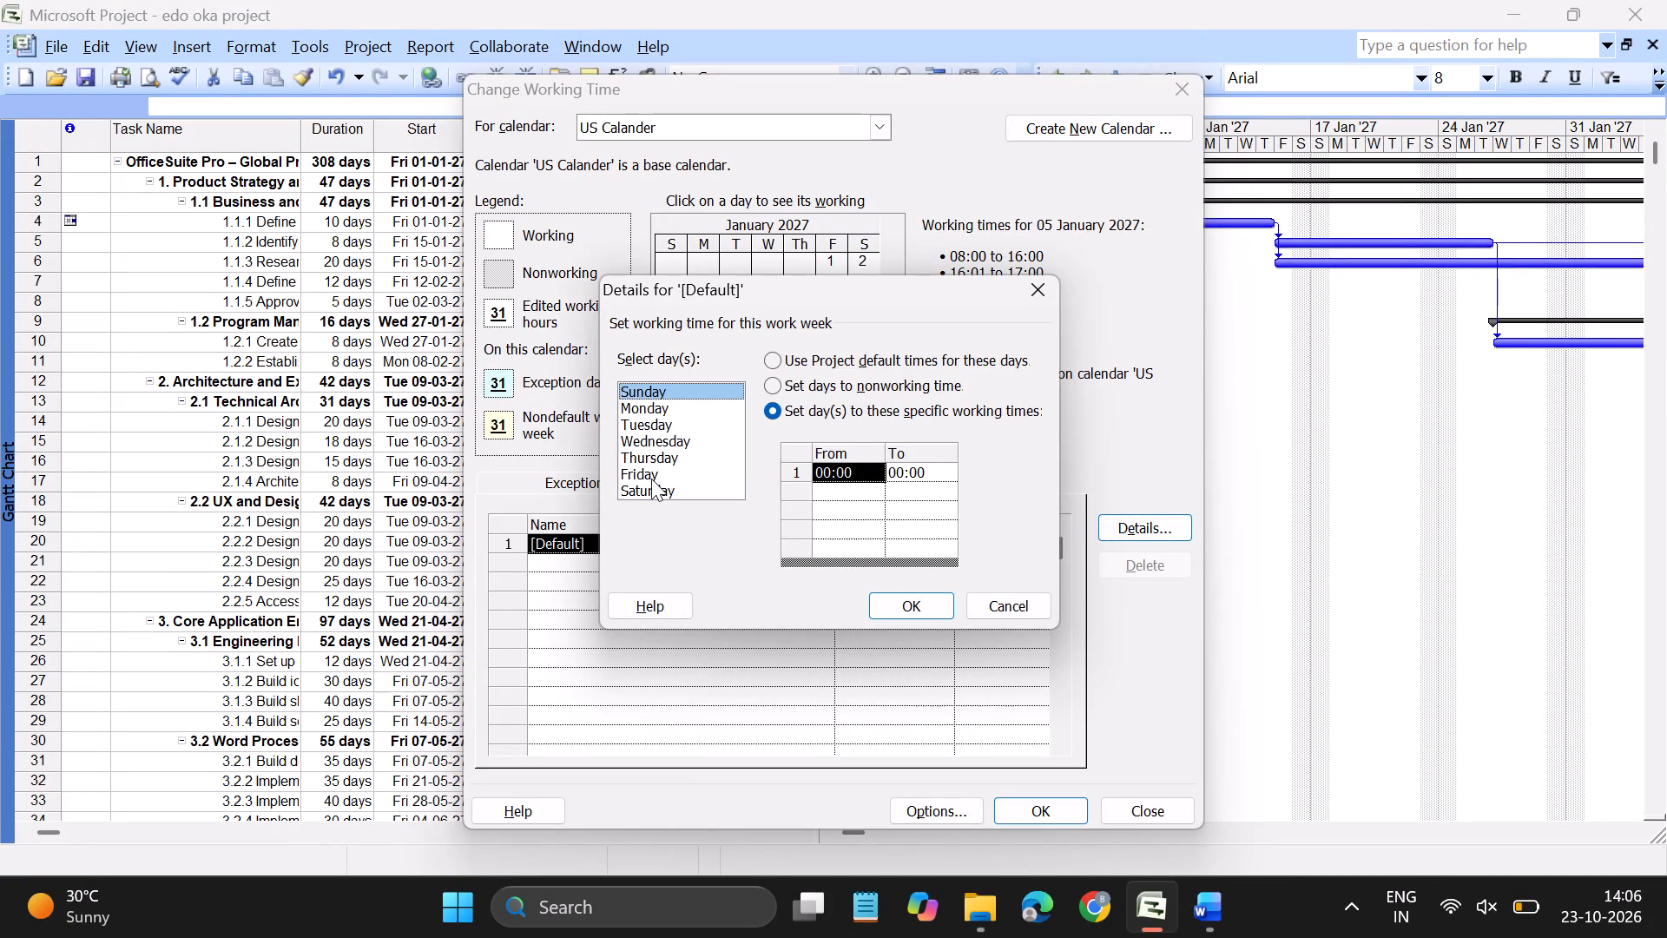
{"action": "left_click", "coordinate": [651, 484], "text": "ctrl"}
{"action": "left_click", "coordinate": [773, 384]}
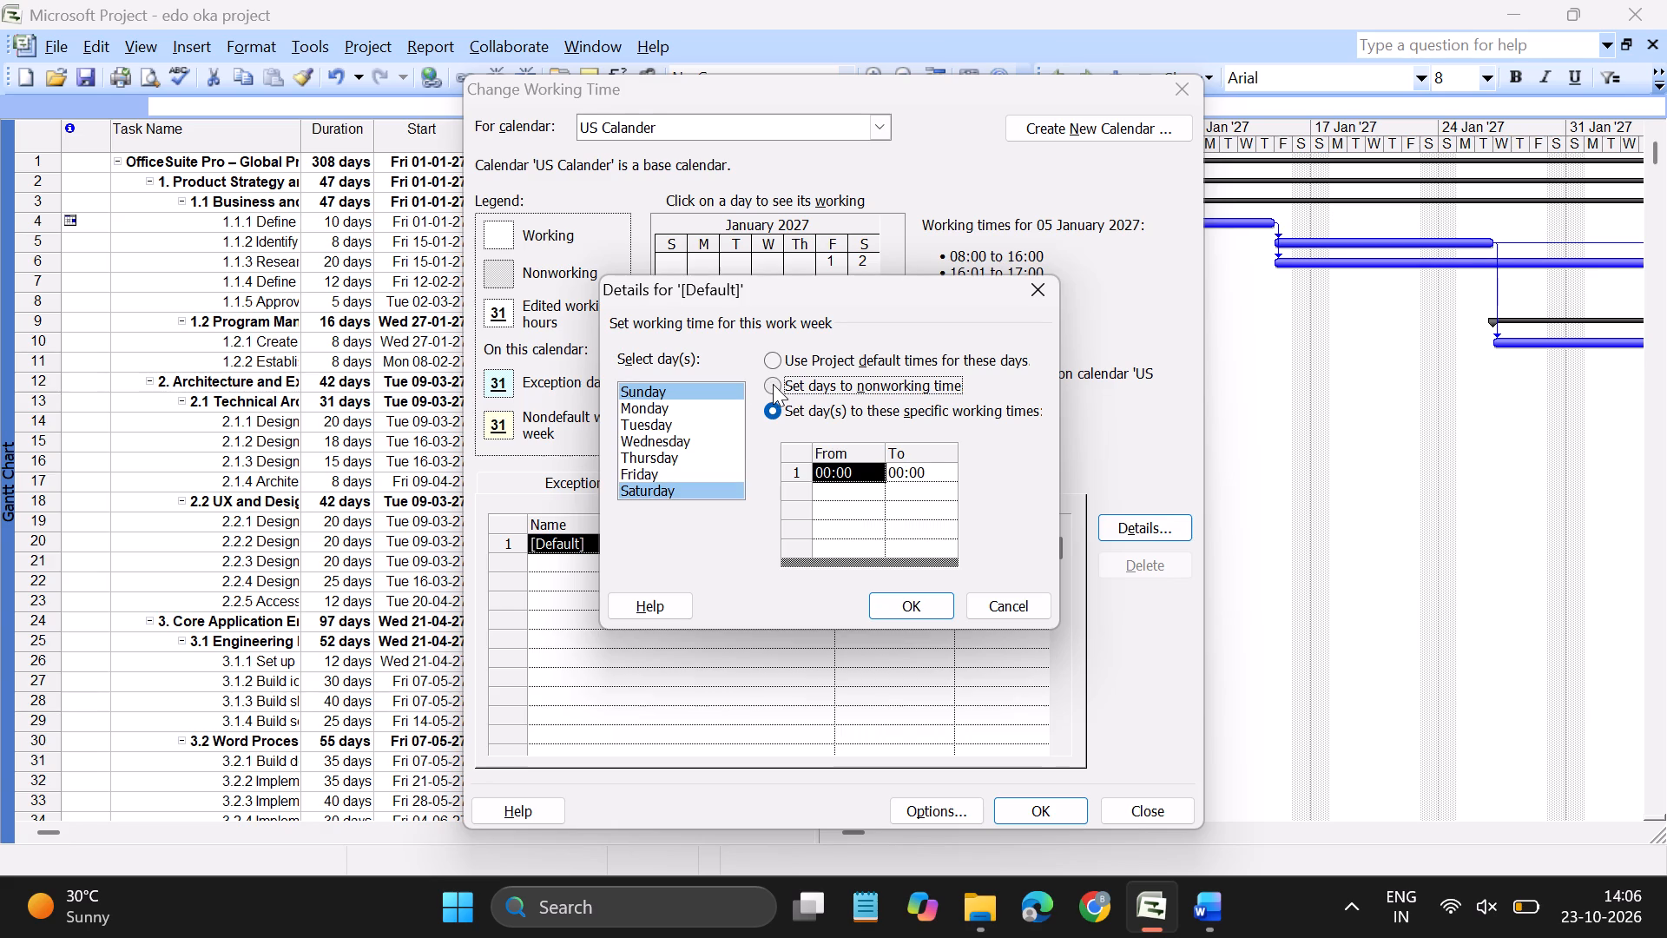
{"action": "left_click", "coordinate": [921, 609]}
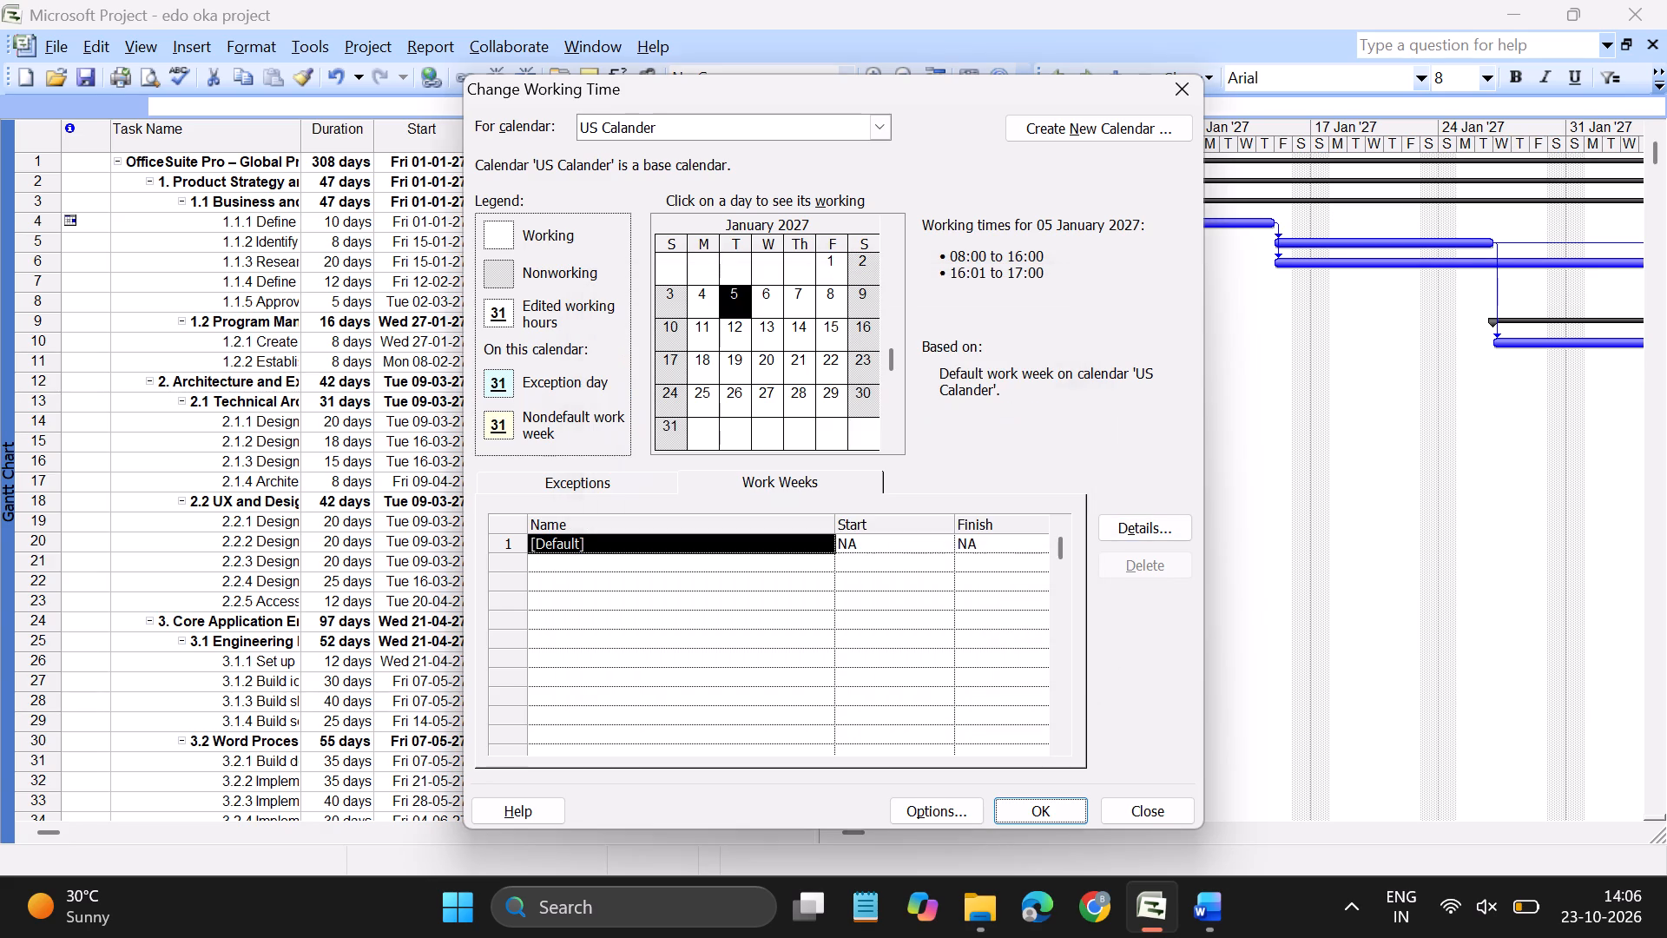
{"action": "left_click", "coordinate": [867, 327]}
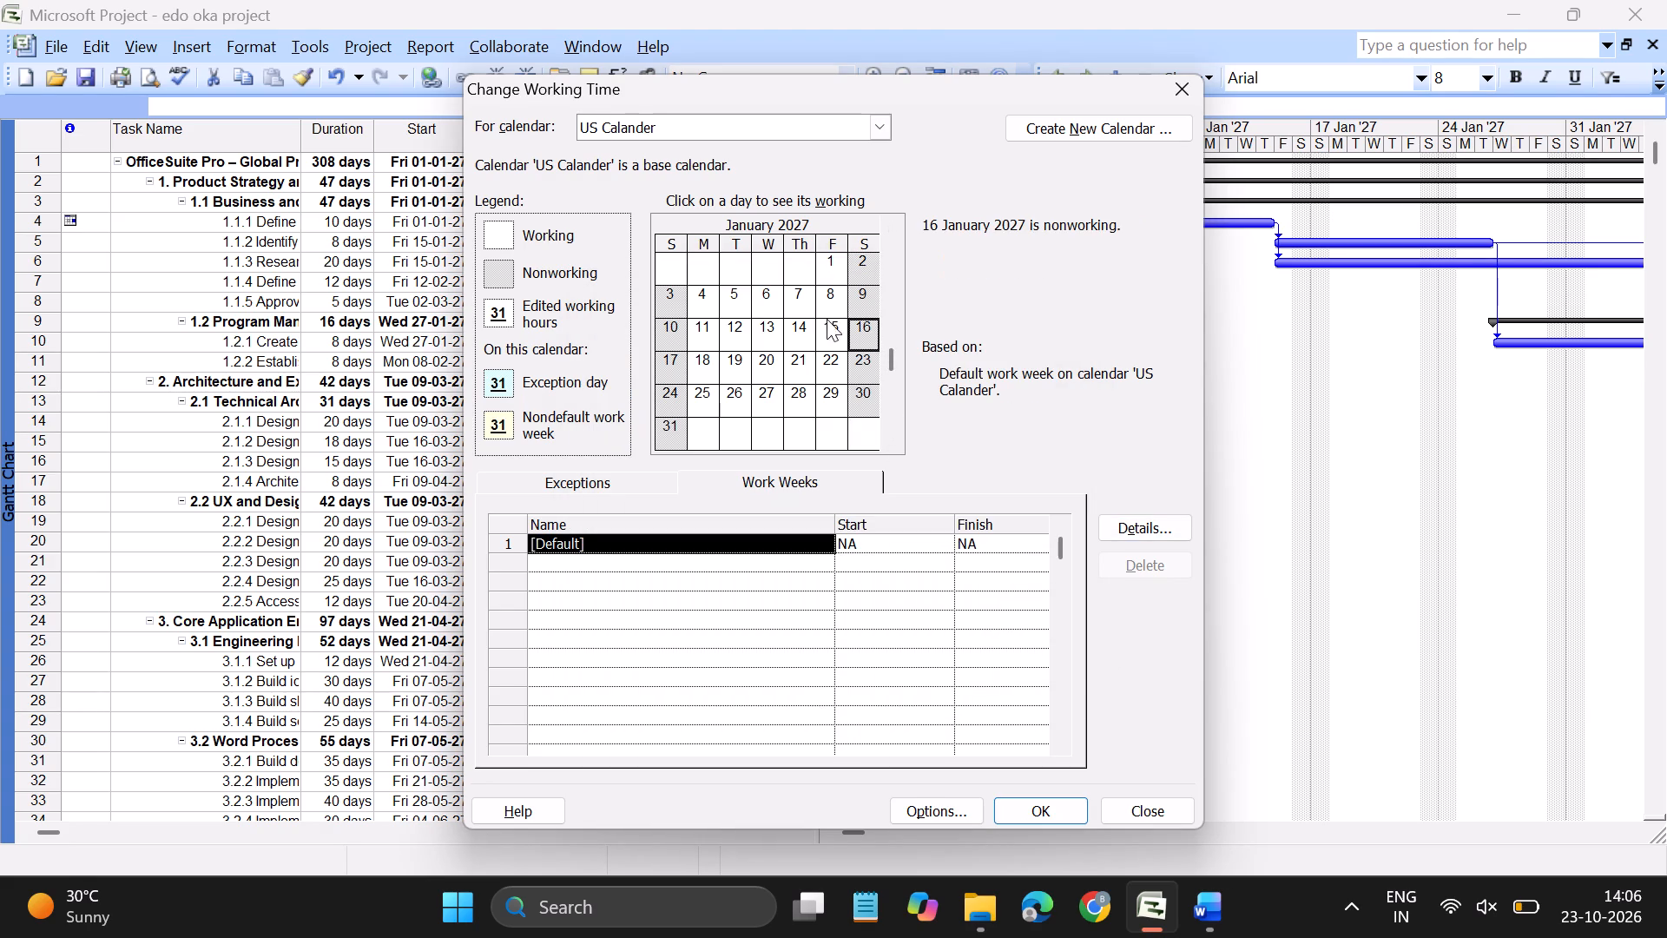
{"action": "left_click", "coordinate": [697, 299]}
{"action": "left_click", "coordinate": [744, 301]}
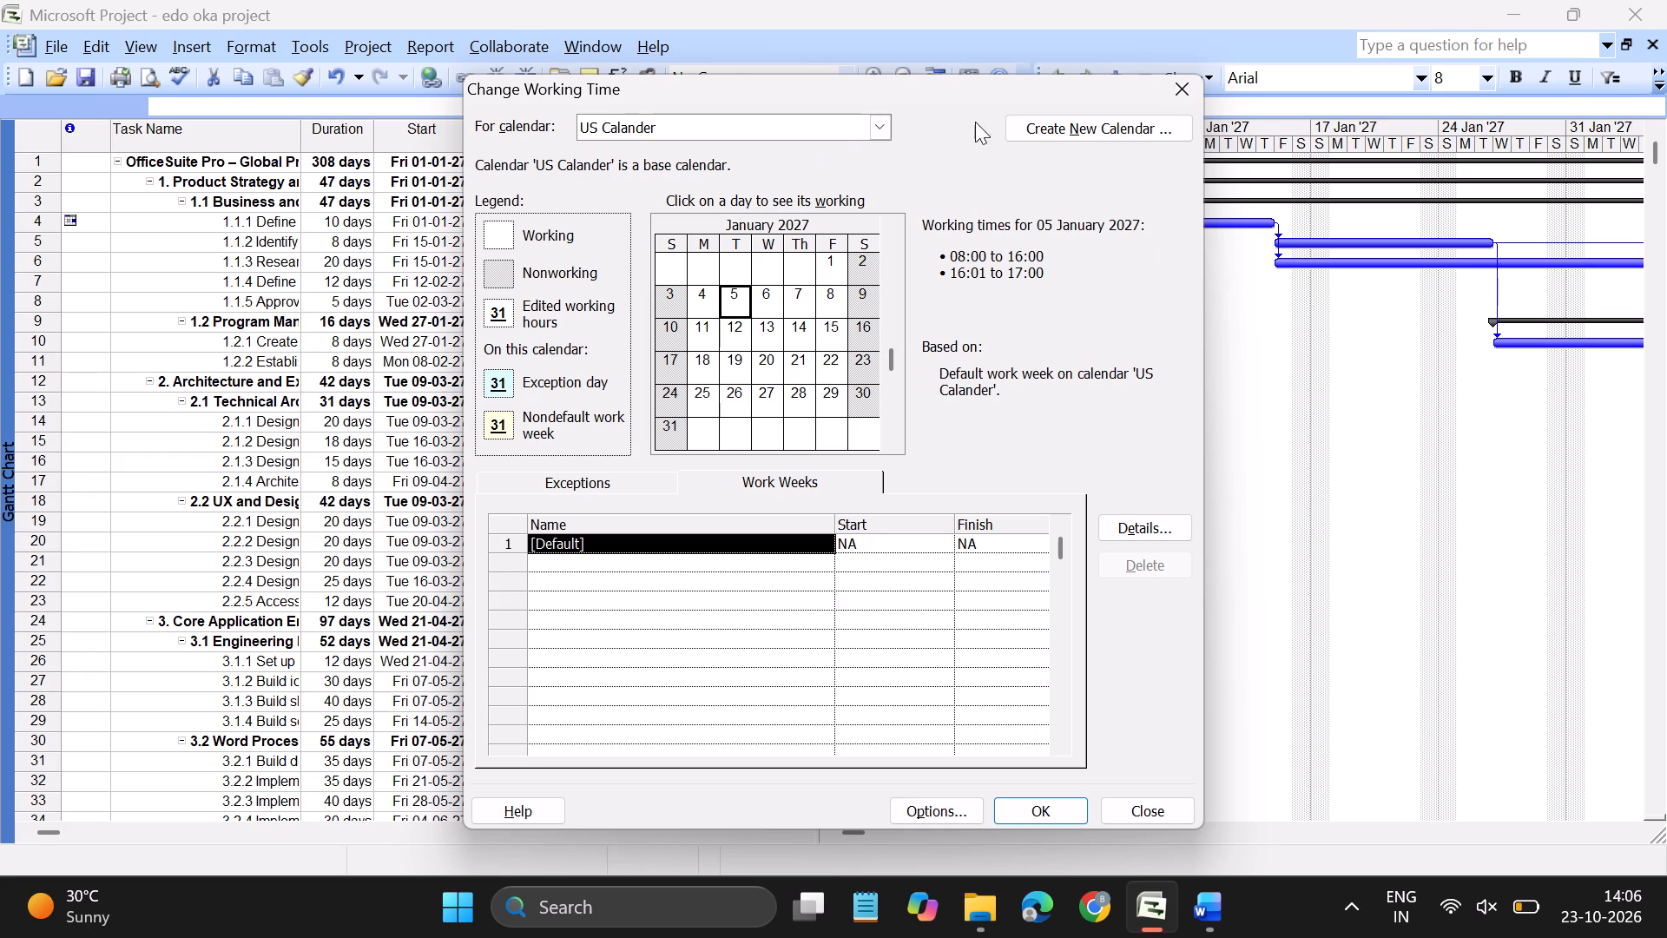
Look through the list of available base and resource calendars, keeping US Calander selected.
{"action": "left_click", "coordinate": [877, 129]}
{"action": "scroll", "coordinate": [772, 214], "scroll_direction": "down", "scroll_amount": 3}
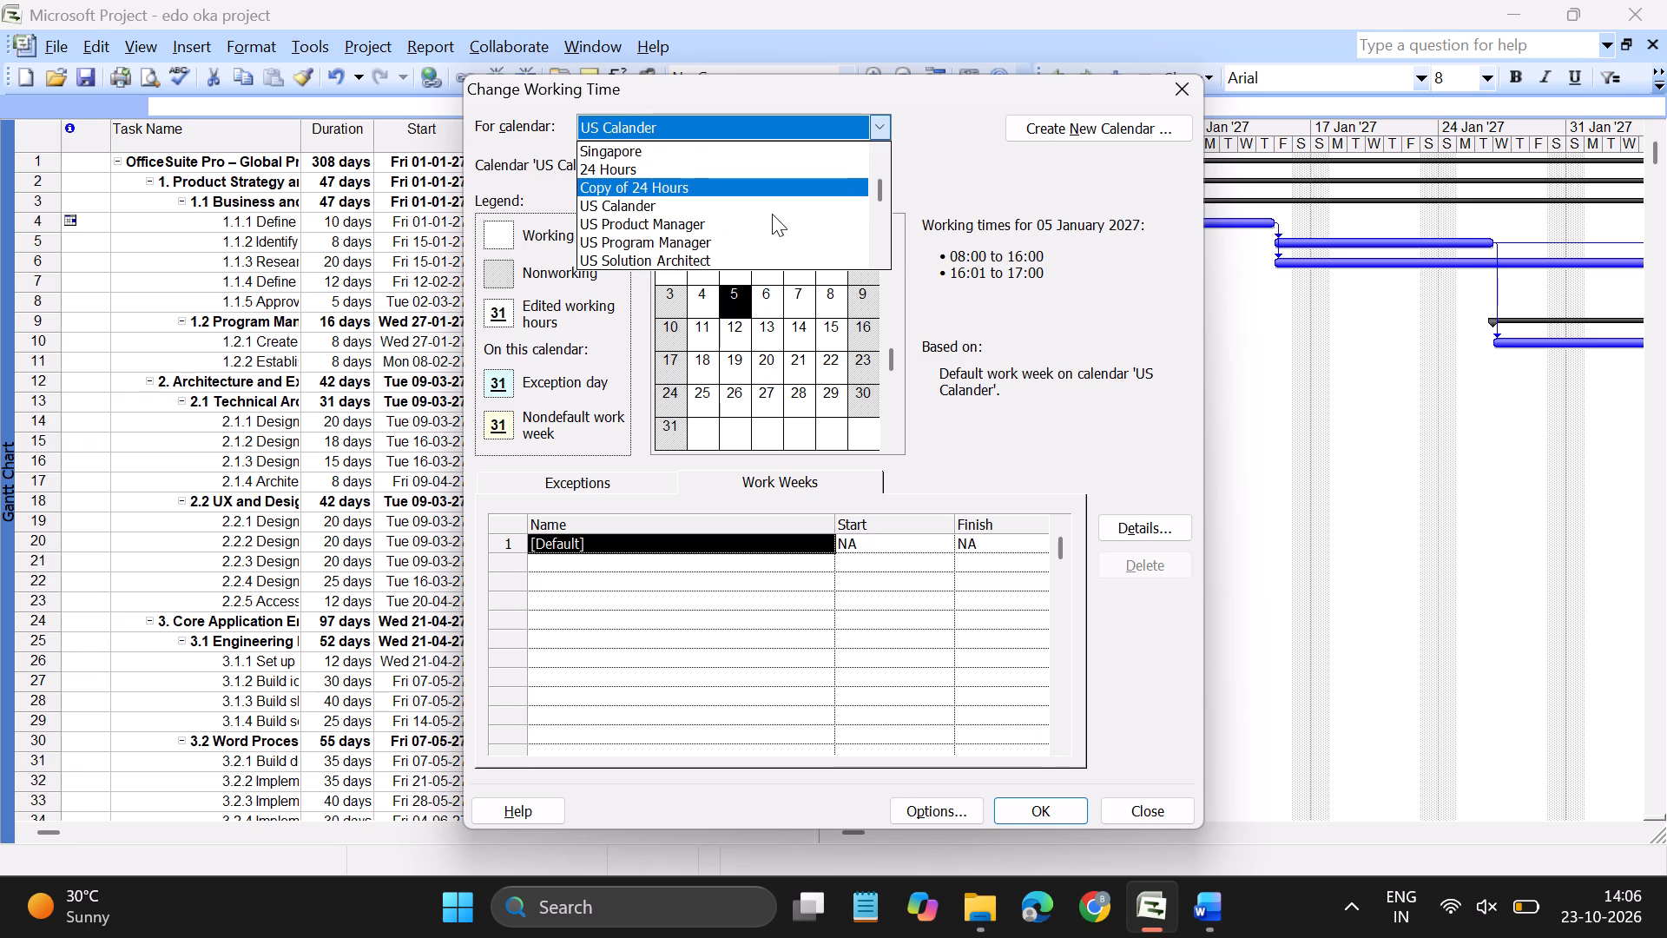
{"action": "scroll", "coordinate": [772, 214], "scroll_direction": "up", "scroll_amount": 2}
{"action": "scroll", "coordinate": [772, 214], "scroll_direction": "down", "scroll_amount": 2}
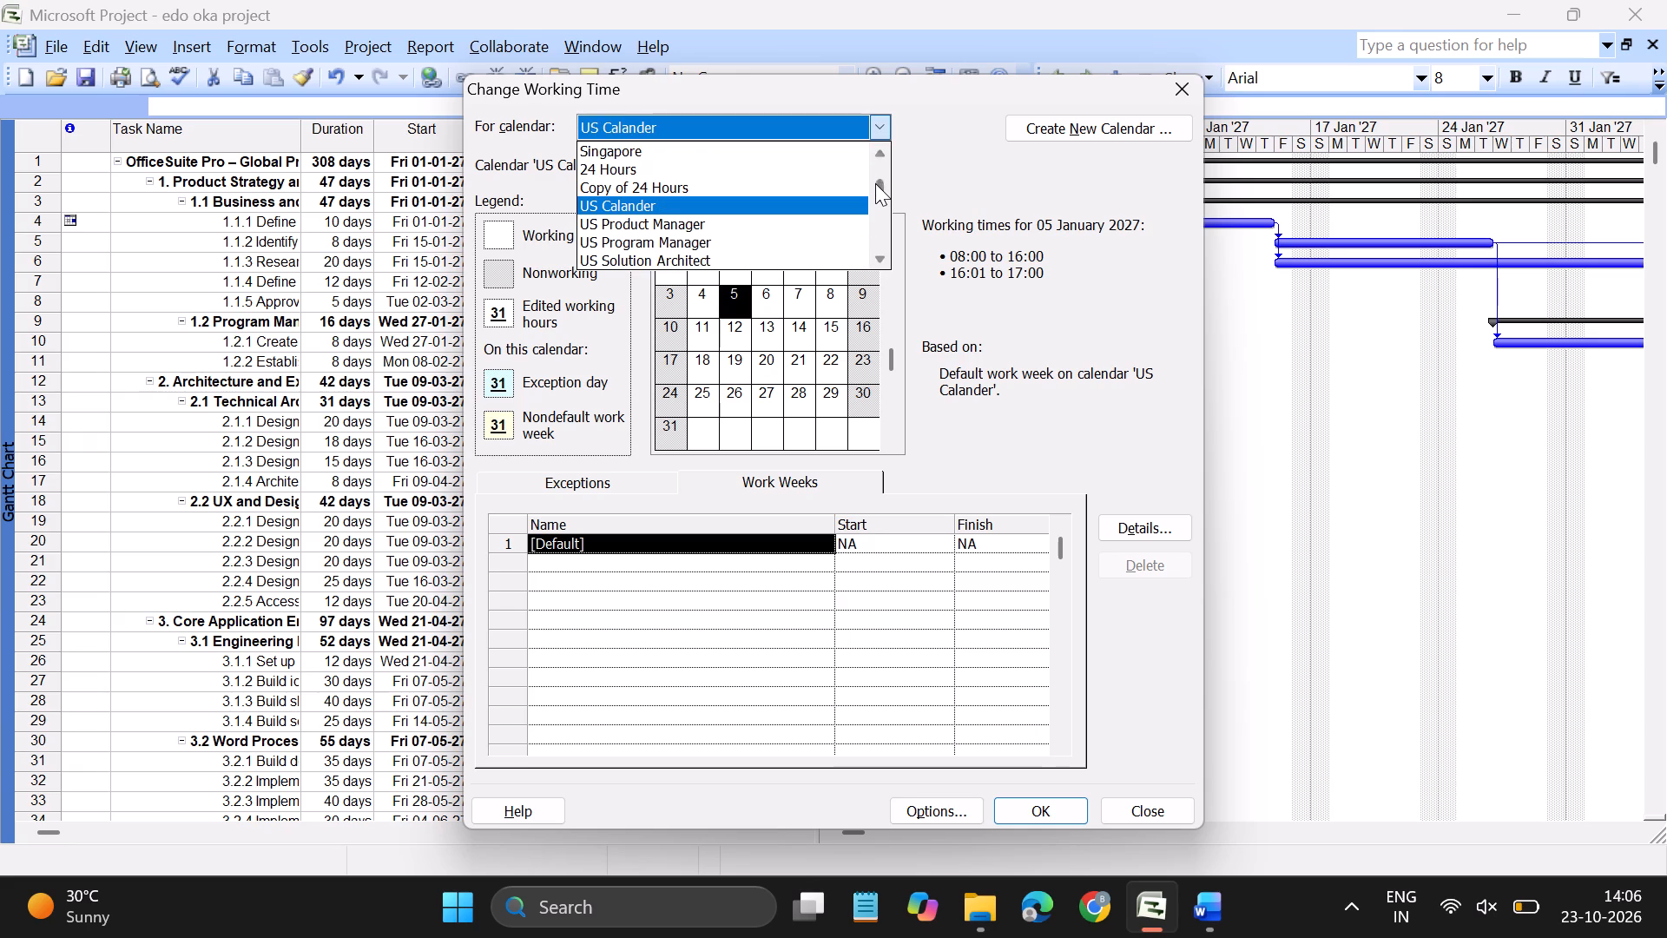
{"action": "left_click_drag", "start_coordinate": [876, 182], "coordinate": [876, 170]}
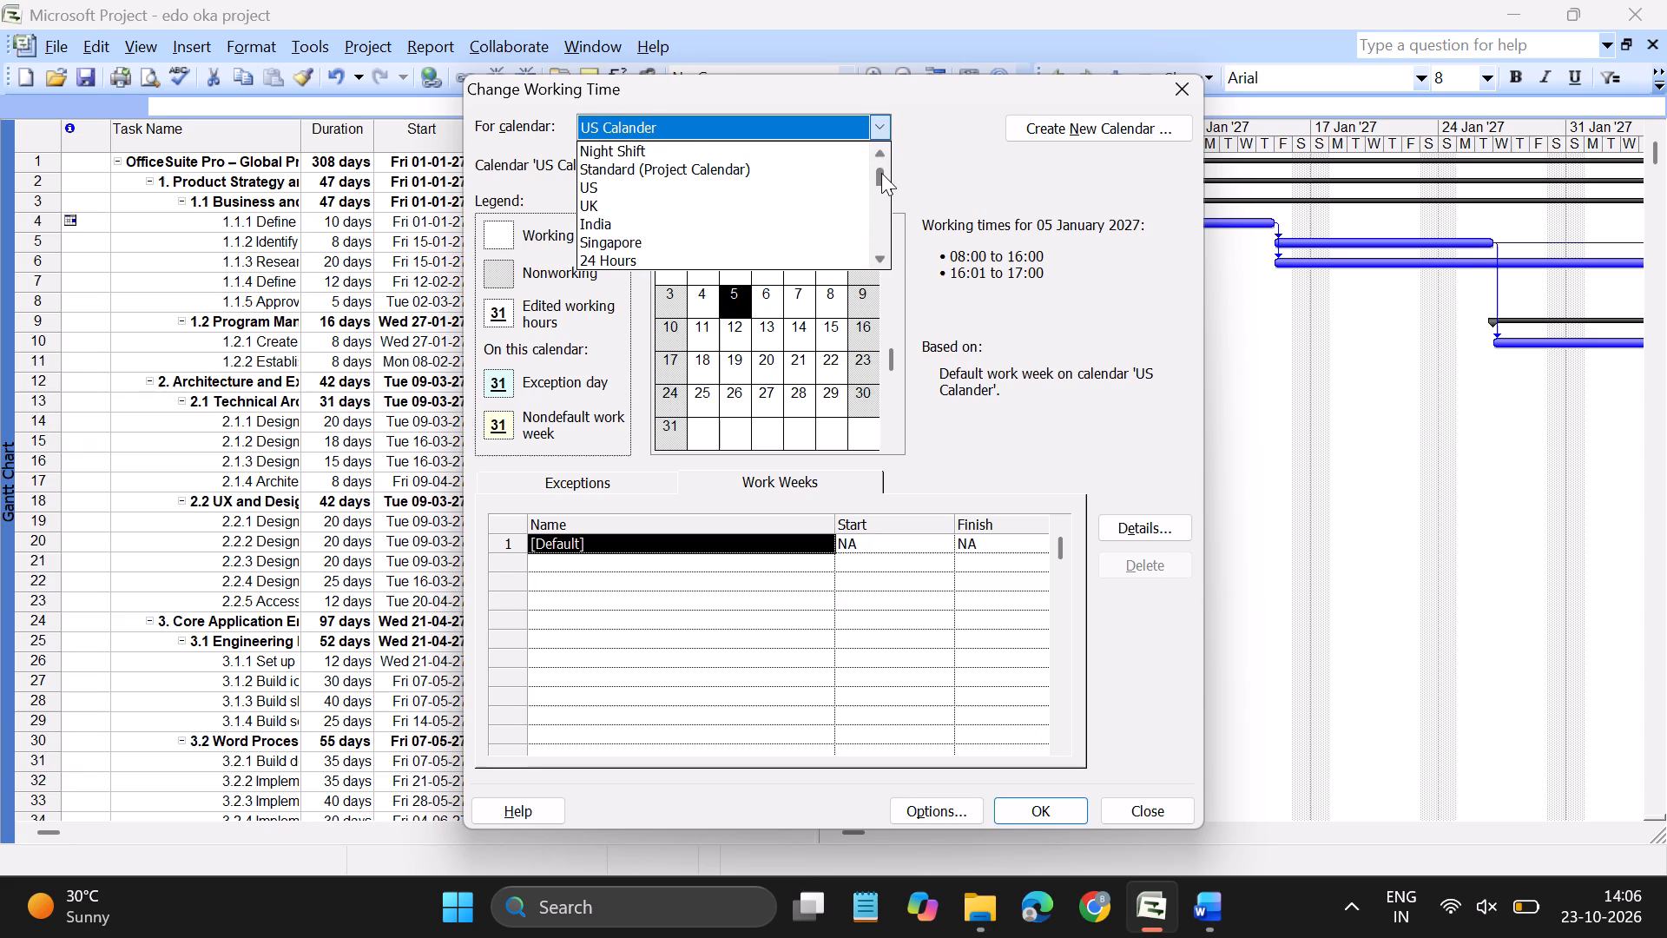
{"action": "left_click_drag", "start_coordinate": [881, 173], "coordinate": [881, 199]}
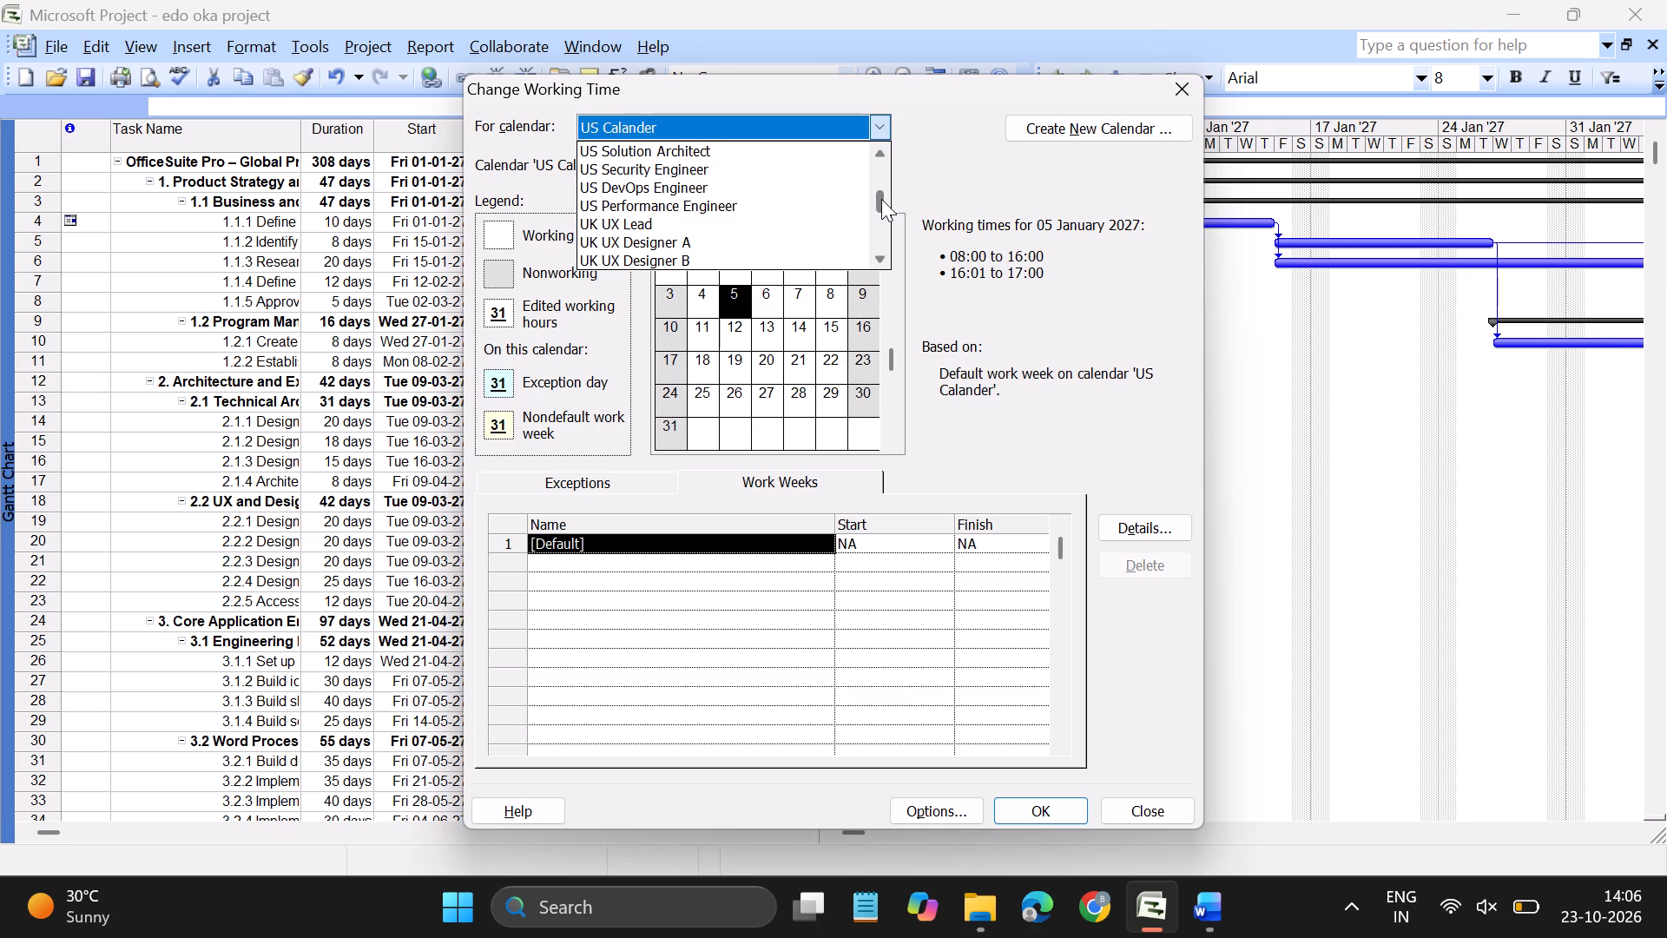
{"action": "left_click_drag", "start_coordinate": [881, 199], "coordinate": [872, 283]}
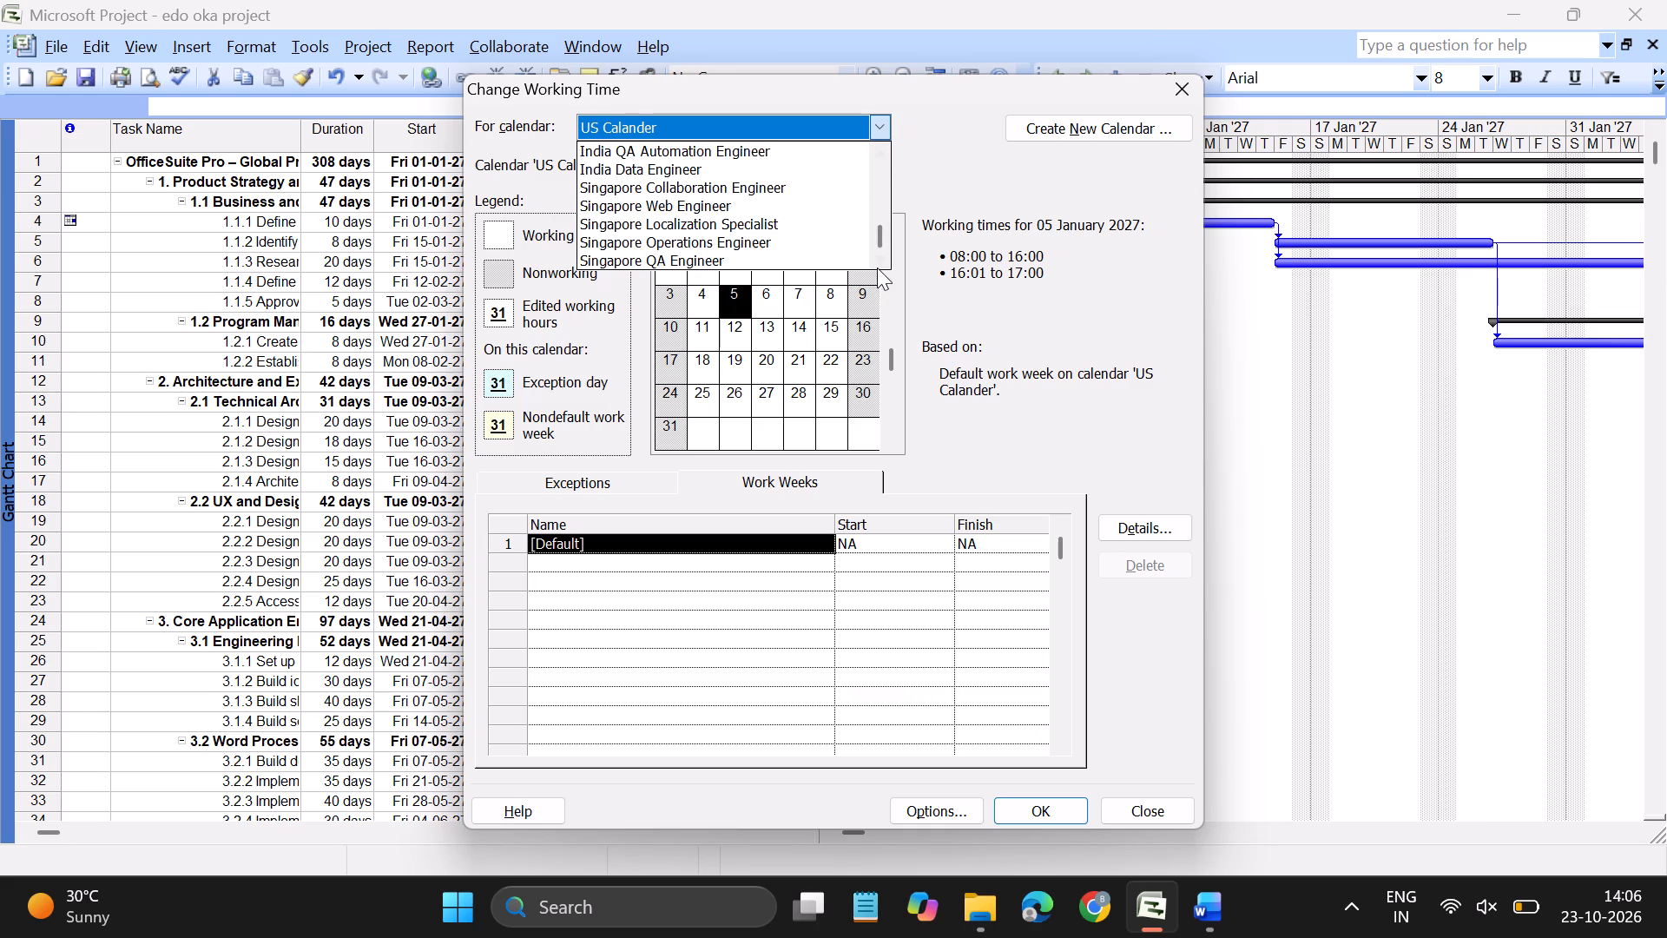
{"action": "left_click_drag", "start_coordinate": [886, 241], "coordinate": [887, 175]}
{"action": "scroll", "coordinate": [743, 206], "scroll_direction": "down", "scroll_amount": 1}
{"action": "scroll", "coordinate": [743, 206], "scroll_direction": "up", "scroll_amount": 1}
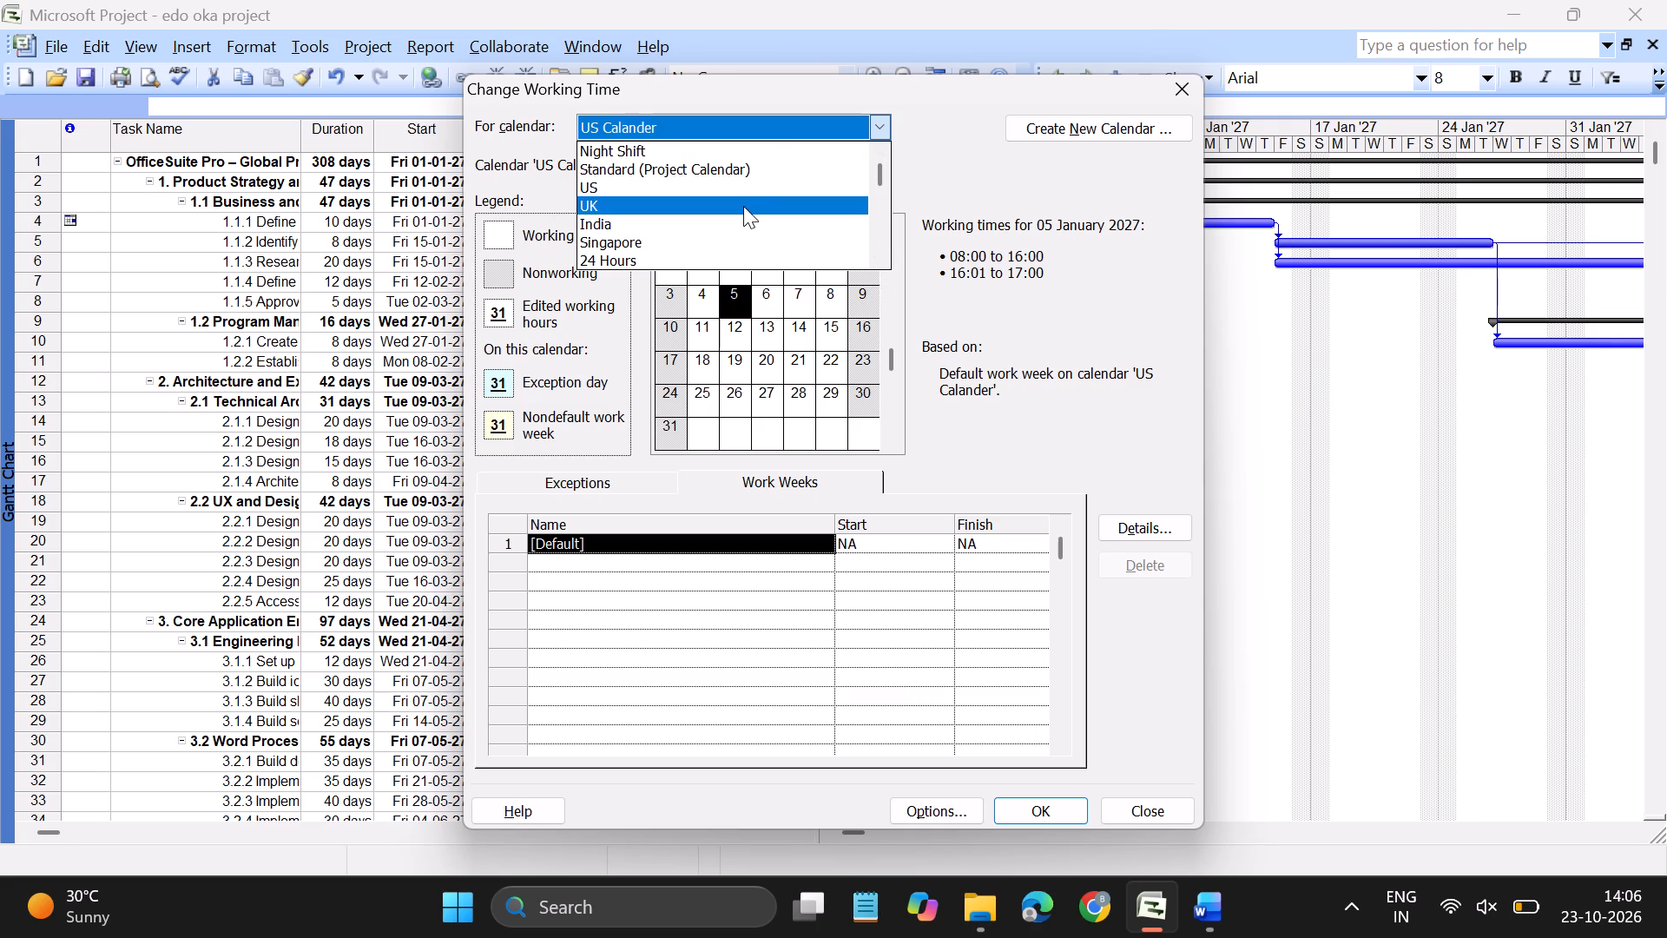
{"action": "scroll", "coordinate": [743, 206], "scroll_direction": "up", "scroll_amount": 9}
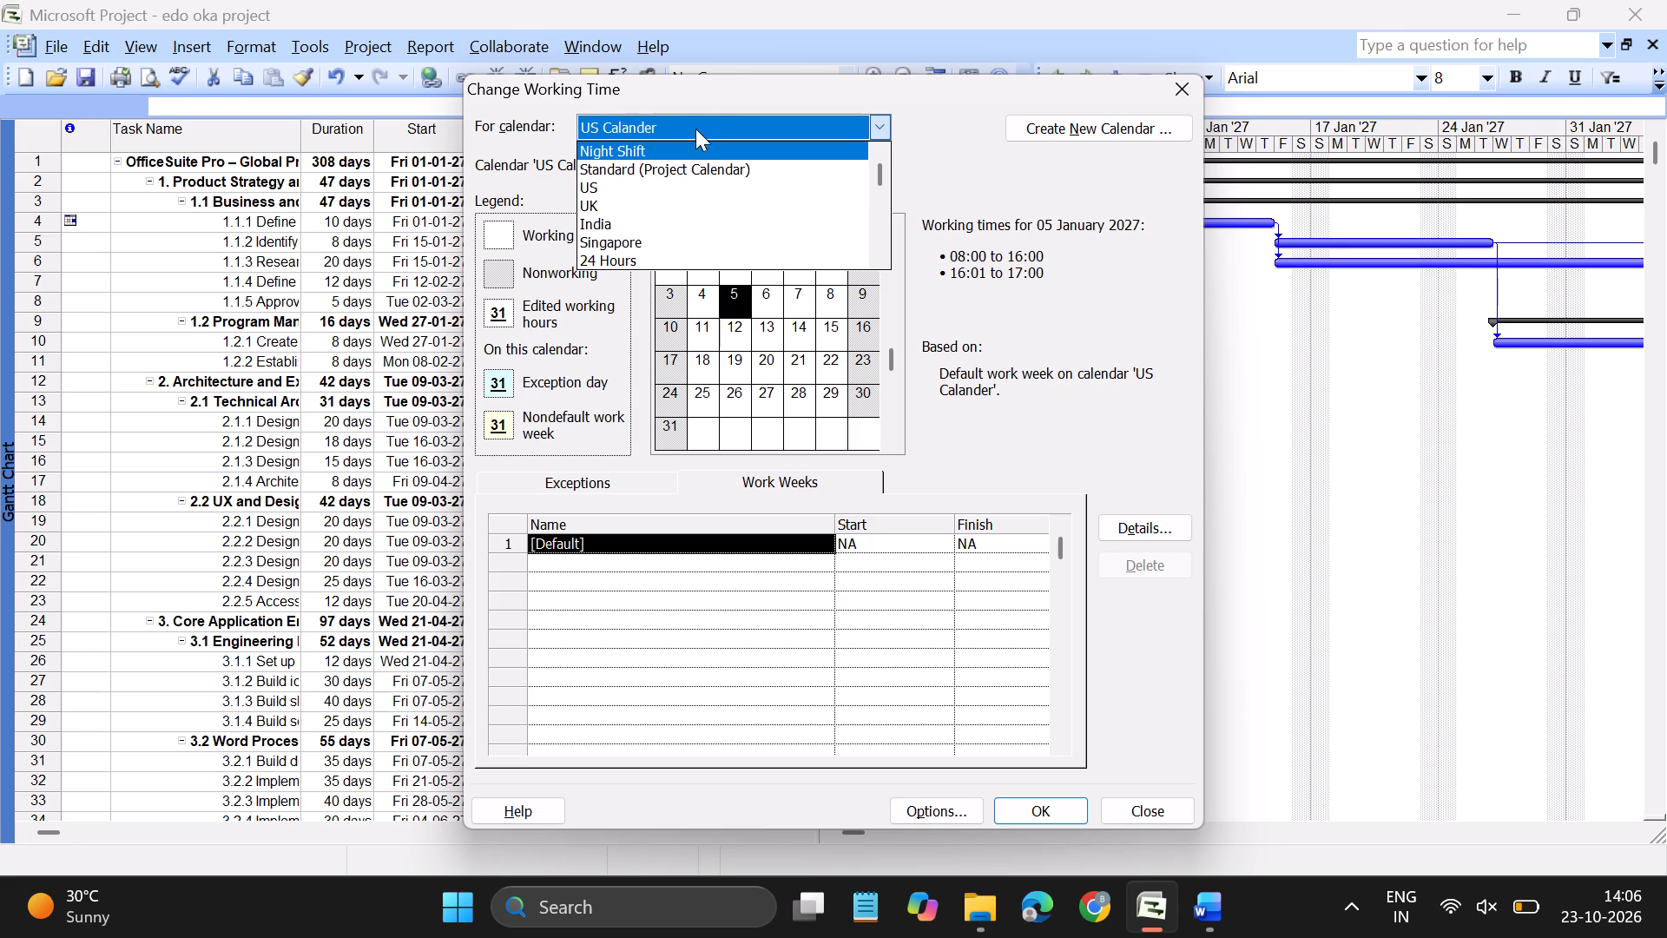
{"action": "left_click", "coordinate": [711, 119]}
{"action": "left_click", "coordinate": [922, 153]}
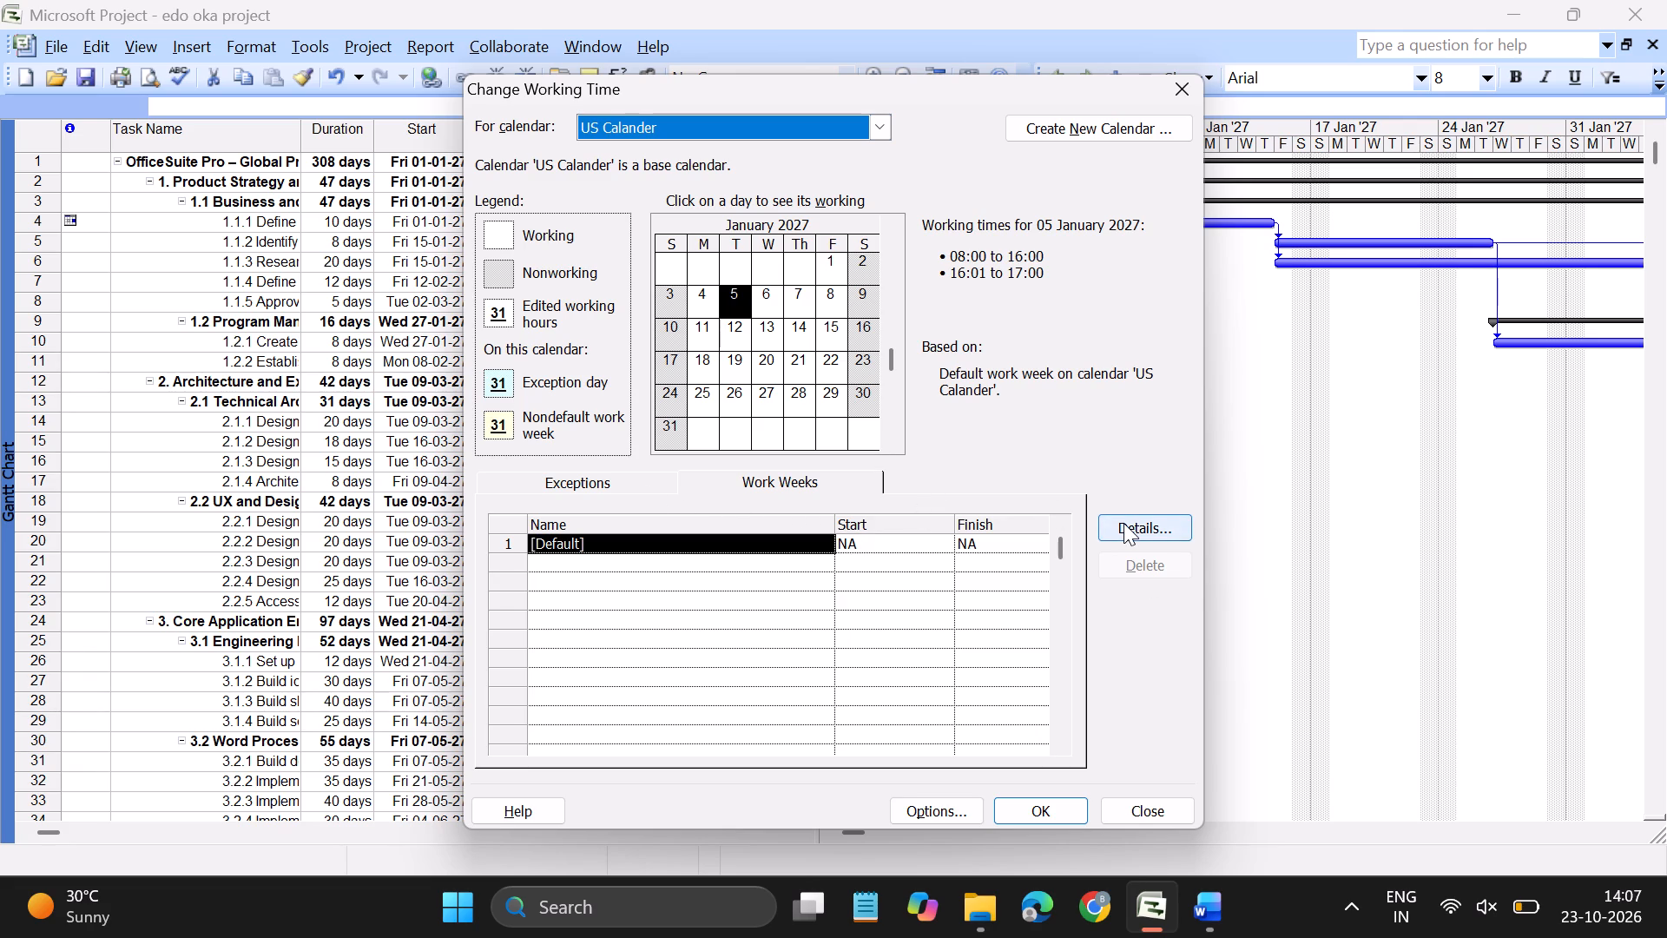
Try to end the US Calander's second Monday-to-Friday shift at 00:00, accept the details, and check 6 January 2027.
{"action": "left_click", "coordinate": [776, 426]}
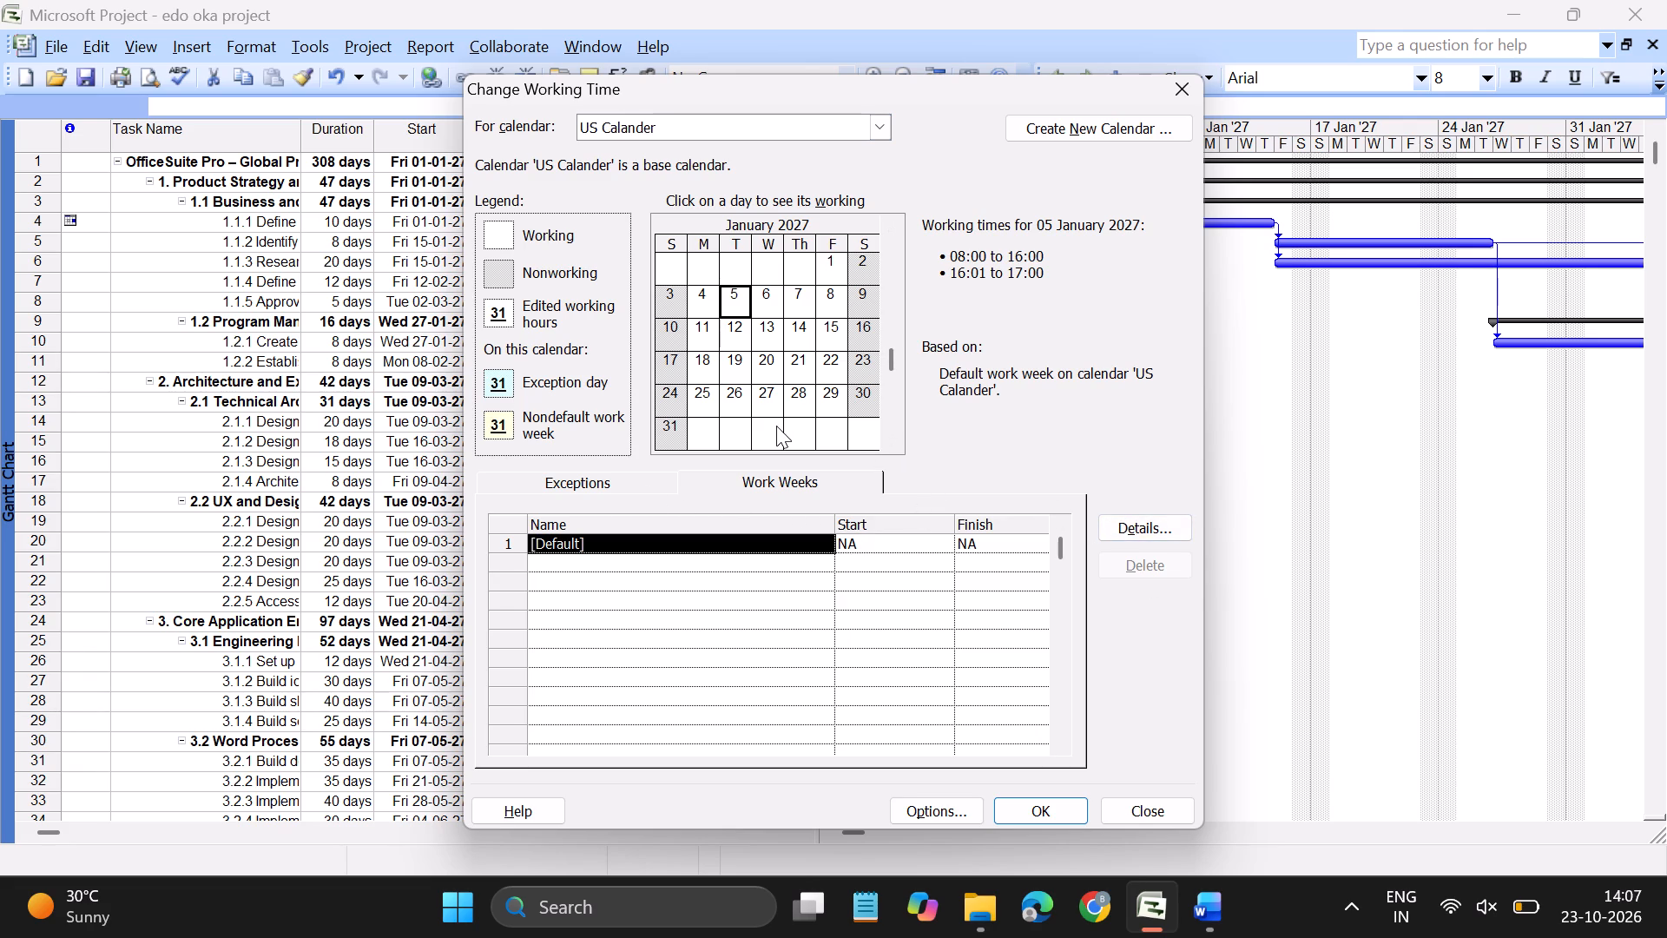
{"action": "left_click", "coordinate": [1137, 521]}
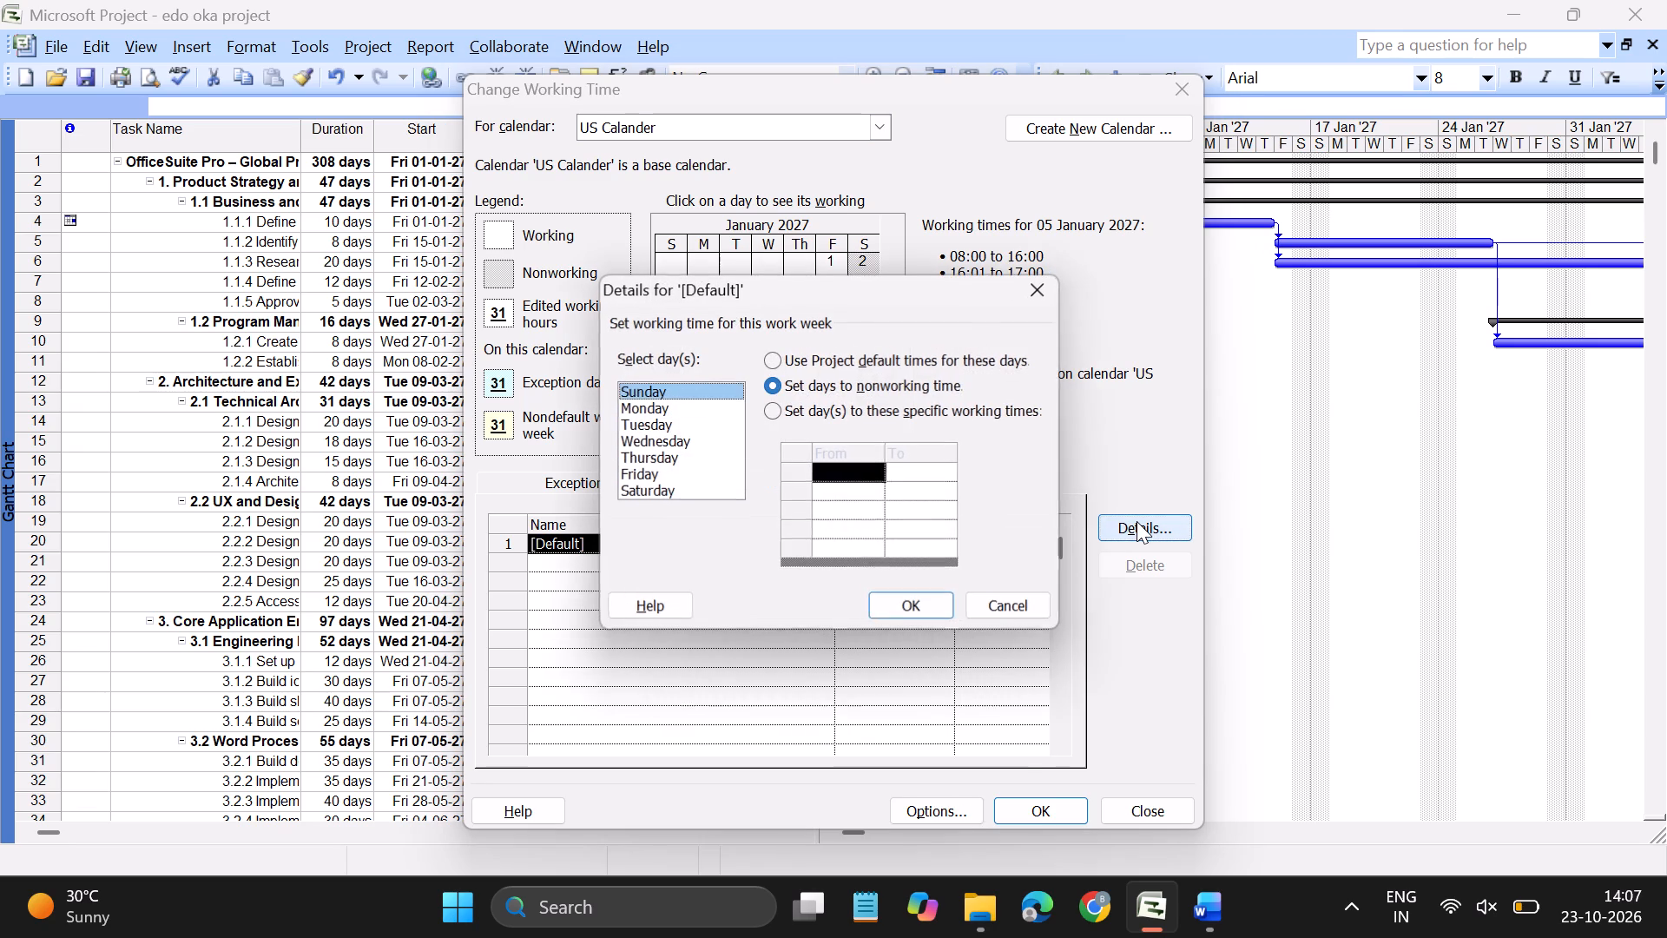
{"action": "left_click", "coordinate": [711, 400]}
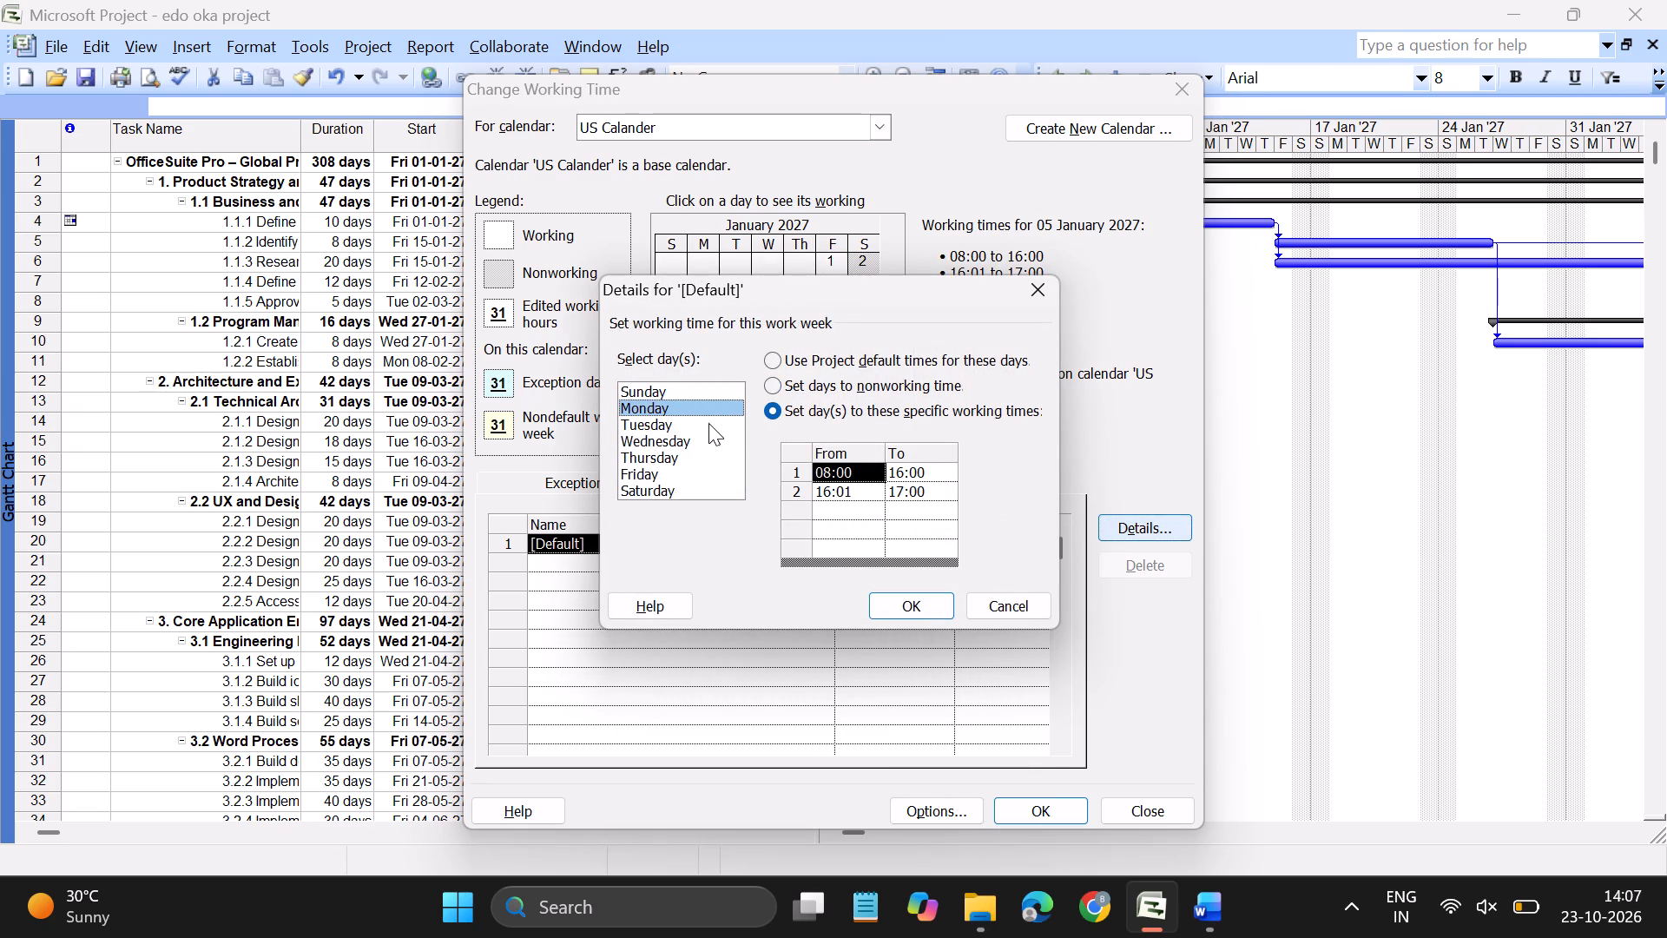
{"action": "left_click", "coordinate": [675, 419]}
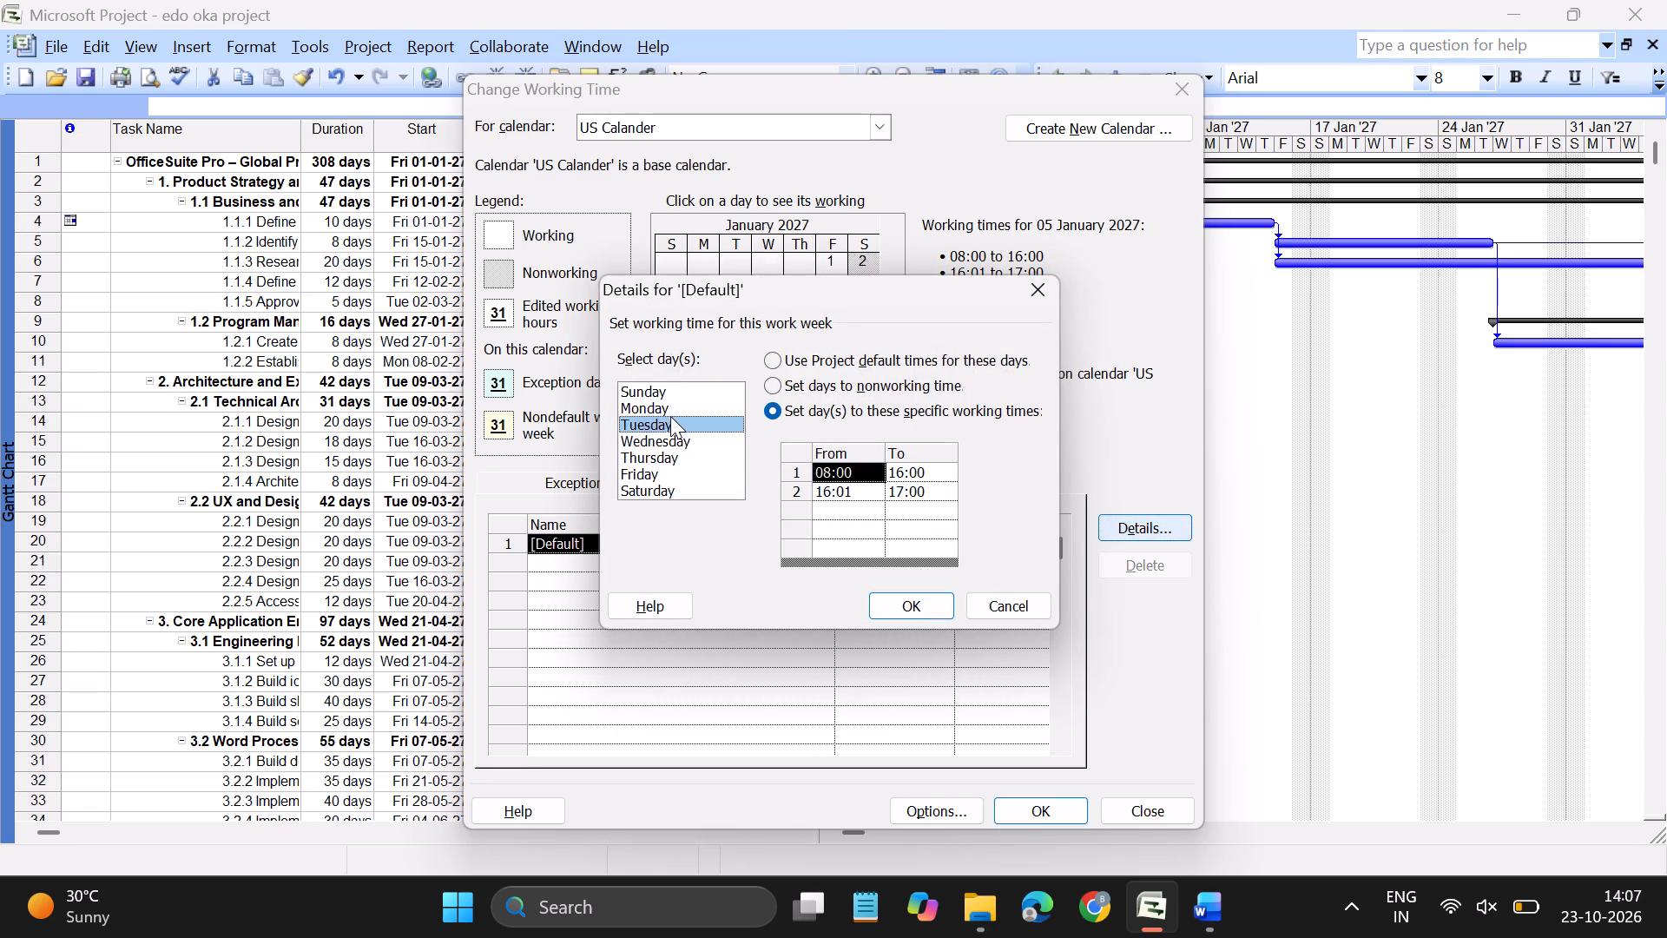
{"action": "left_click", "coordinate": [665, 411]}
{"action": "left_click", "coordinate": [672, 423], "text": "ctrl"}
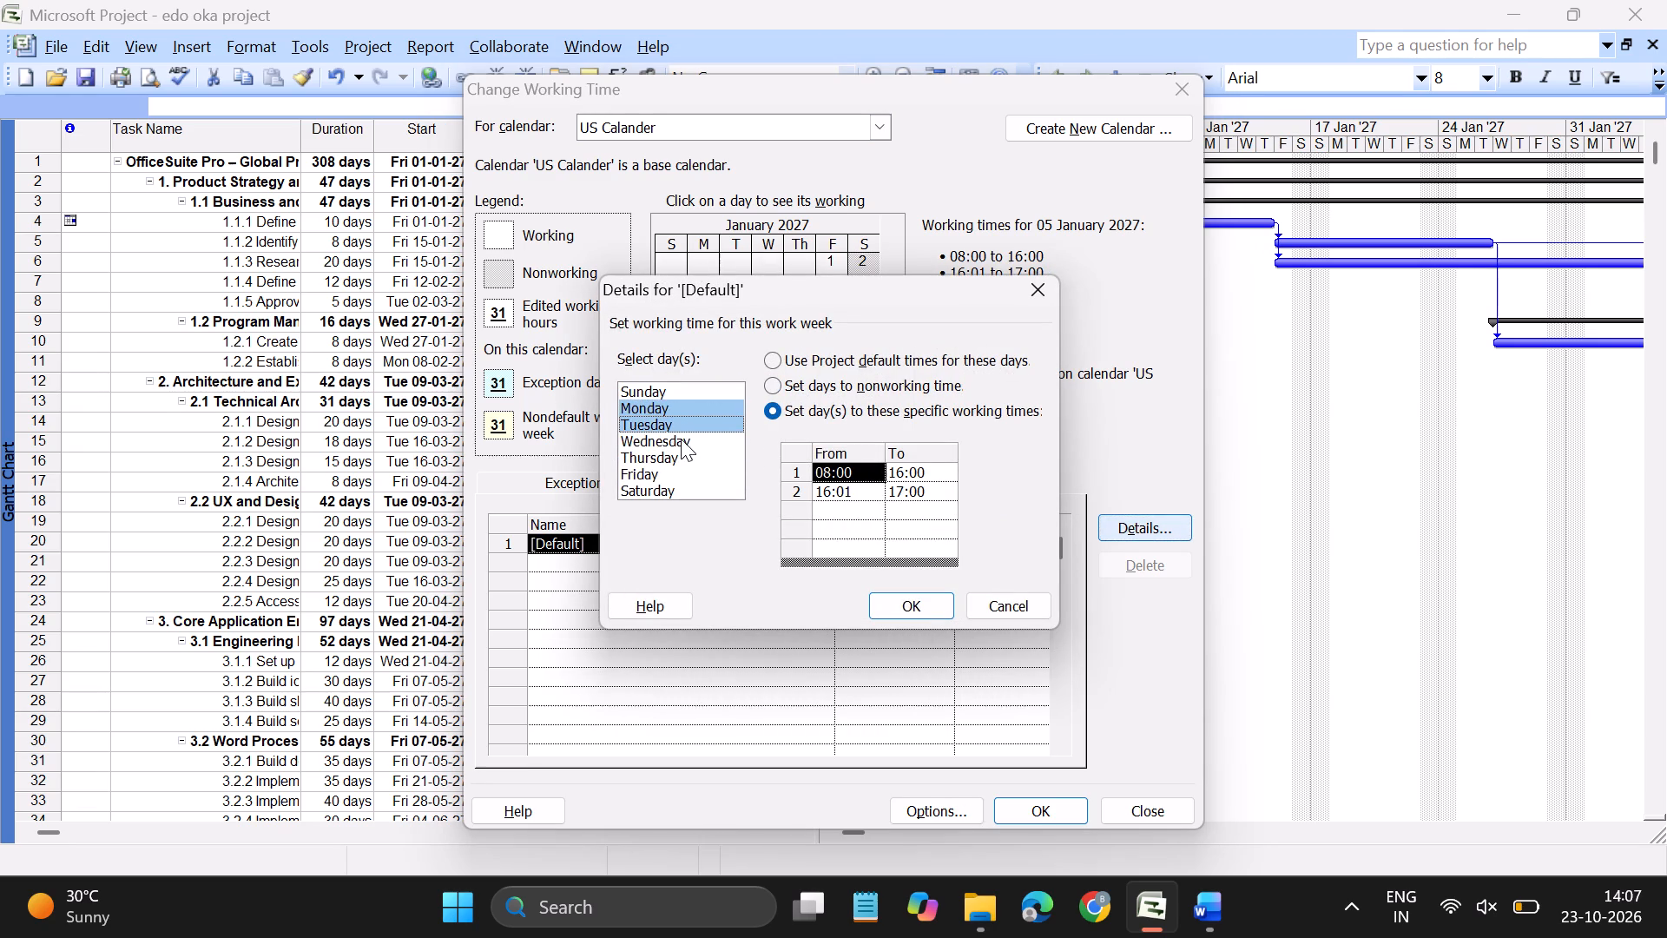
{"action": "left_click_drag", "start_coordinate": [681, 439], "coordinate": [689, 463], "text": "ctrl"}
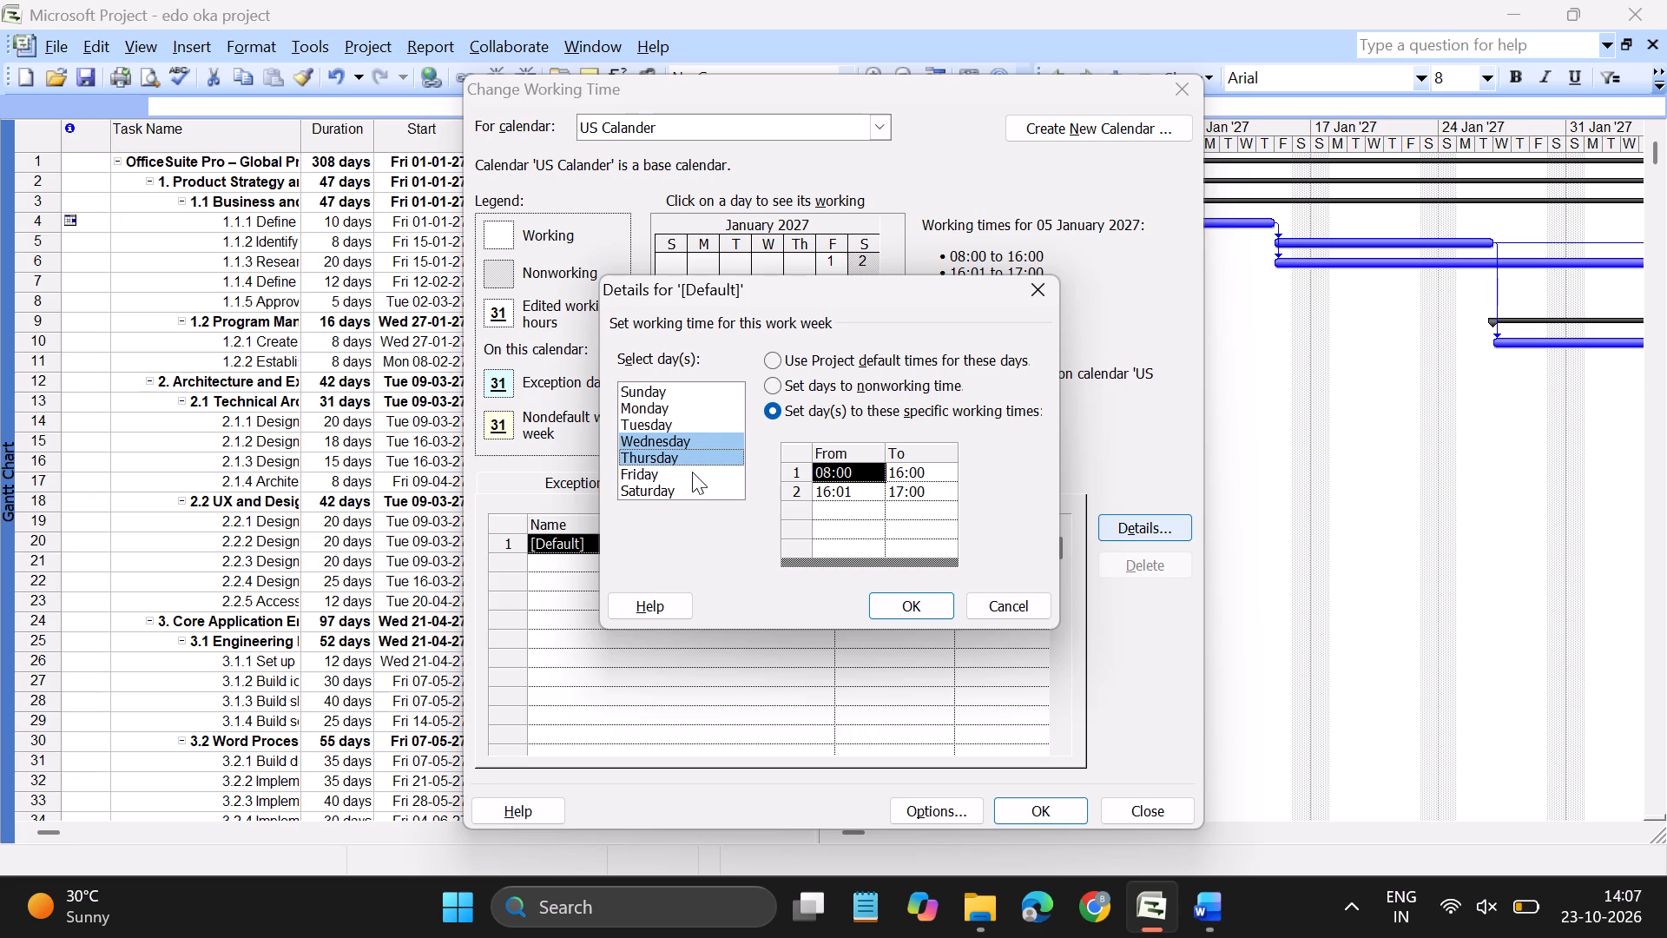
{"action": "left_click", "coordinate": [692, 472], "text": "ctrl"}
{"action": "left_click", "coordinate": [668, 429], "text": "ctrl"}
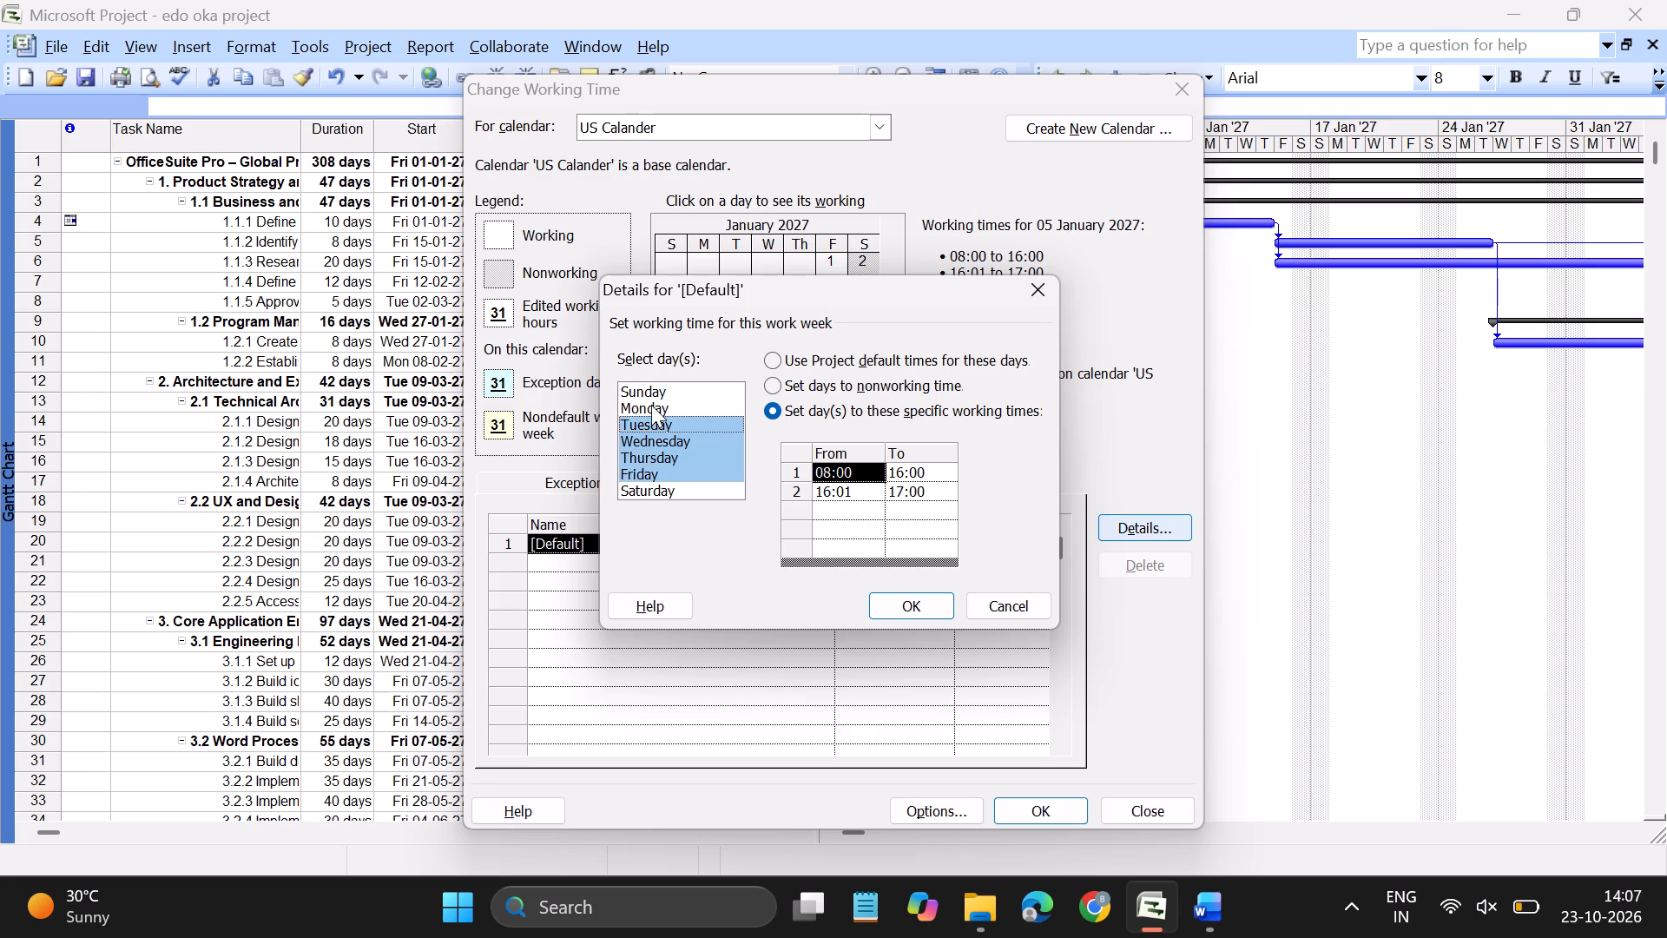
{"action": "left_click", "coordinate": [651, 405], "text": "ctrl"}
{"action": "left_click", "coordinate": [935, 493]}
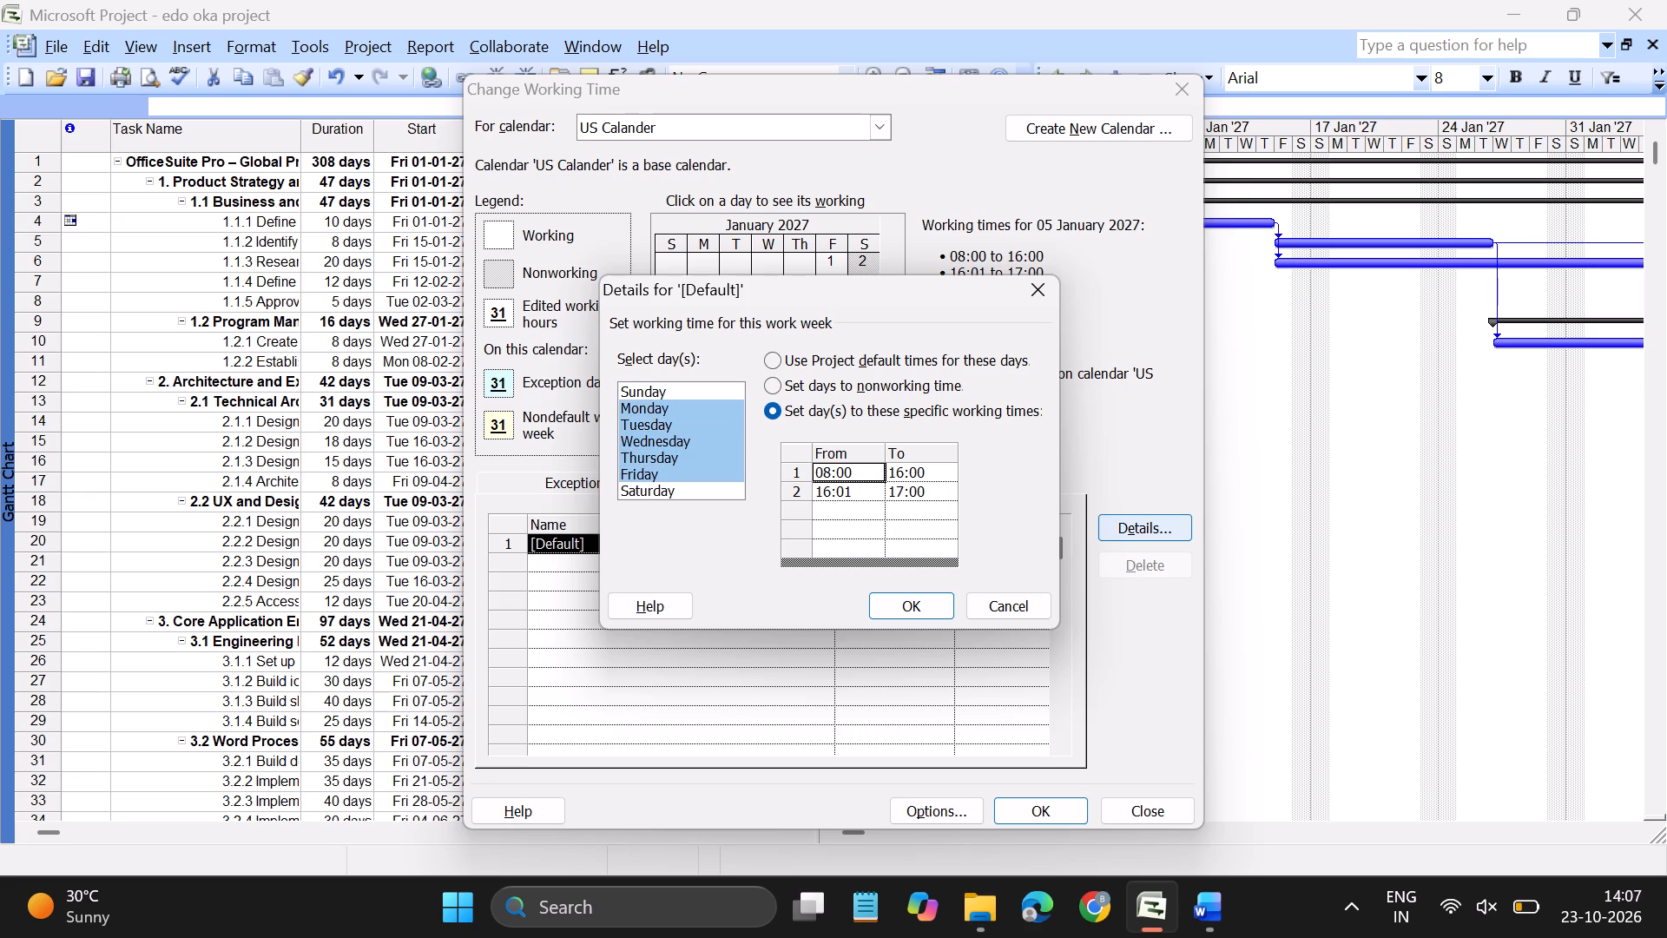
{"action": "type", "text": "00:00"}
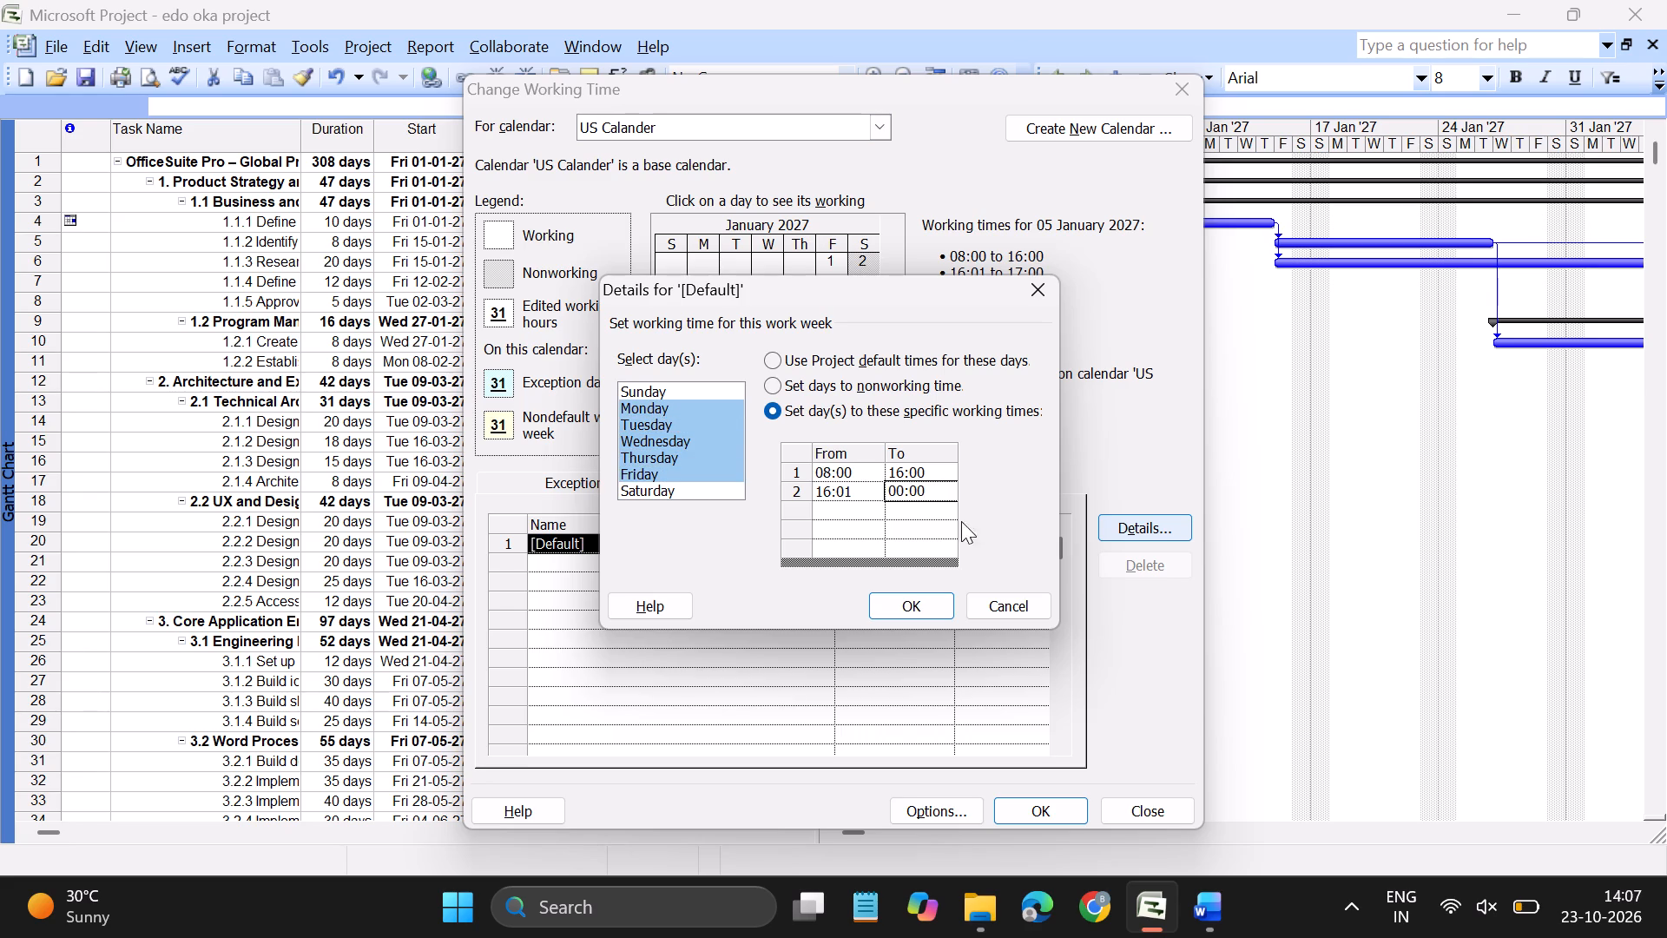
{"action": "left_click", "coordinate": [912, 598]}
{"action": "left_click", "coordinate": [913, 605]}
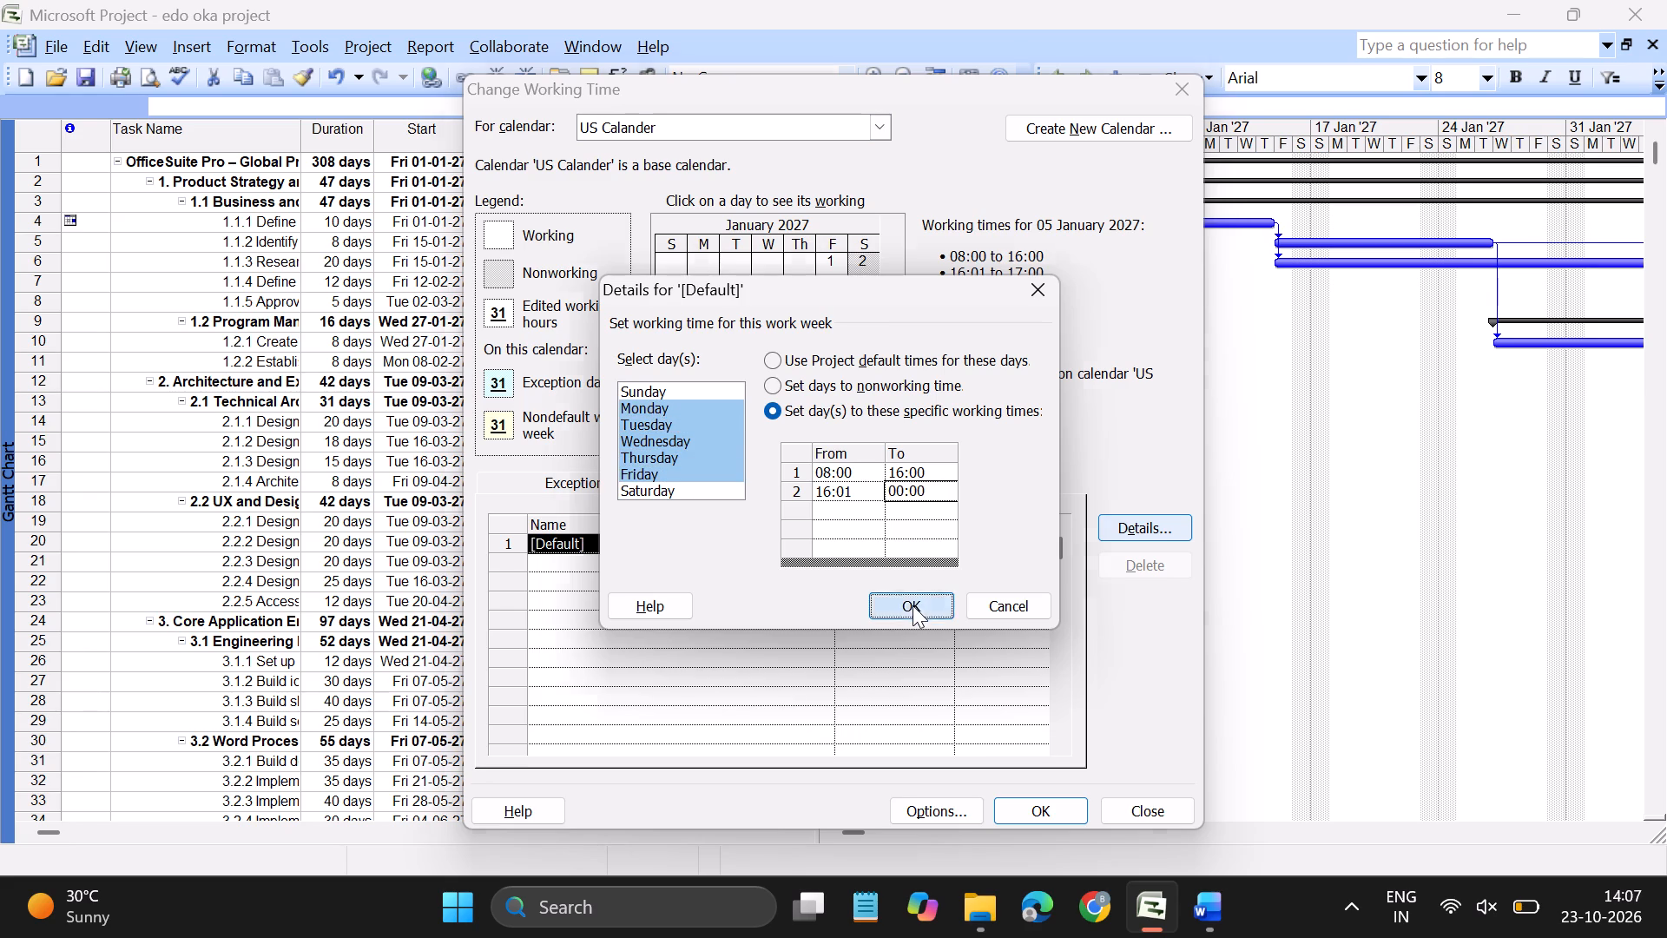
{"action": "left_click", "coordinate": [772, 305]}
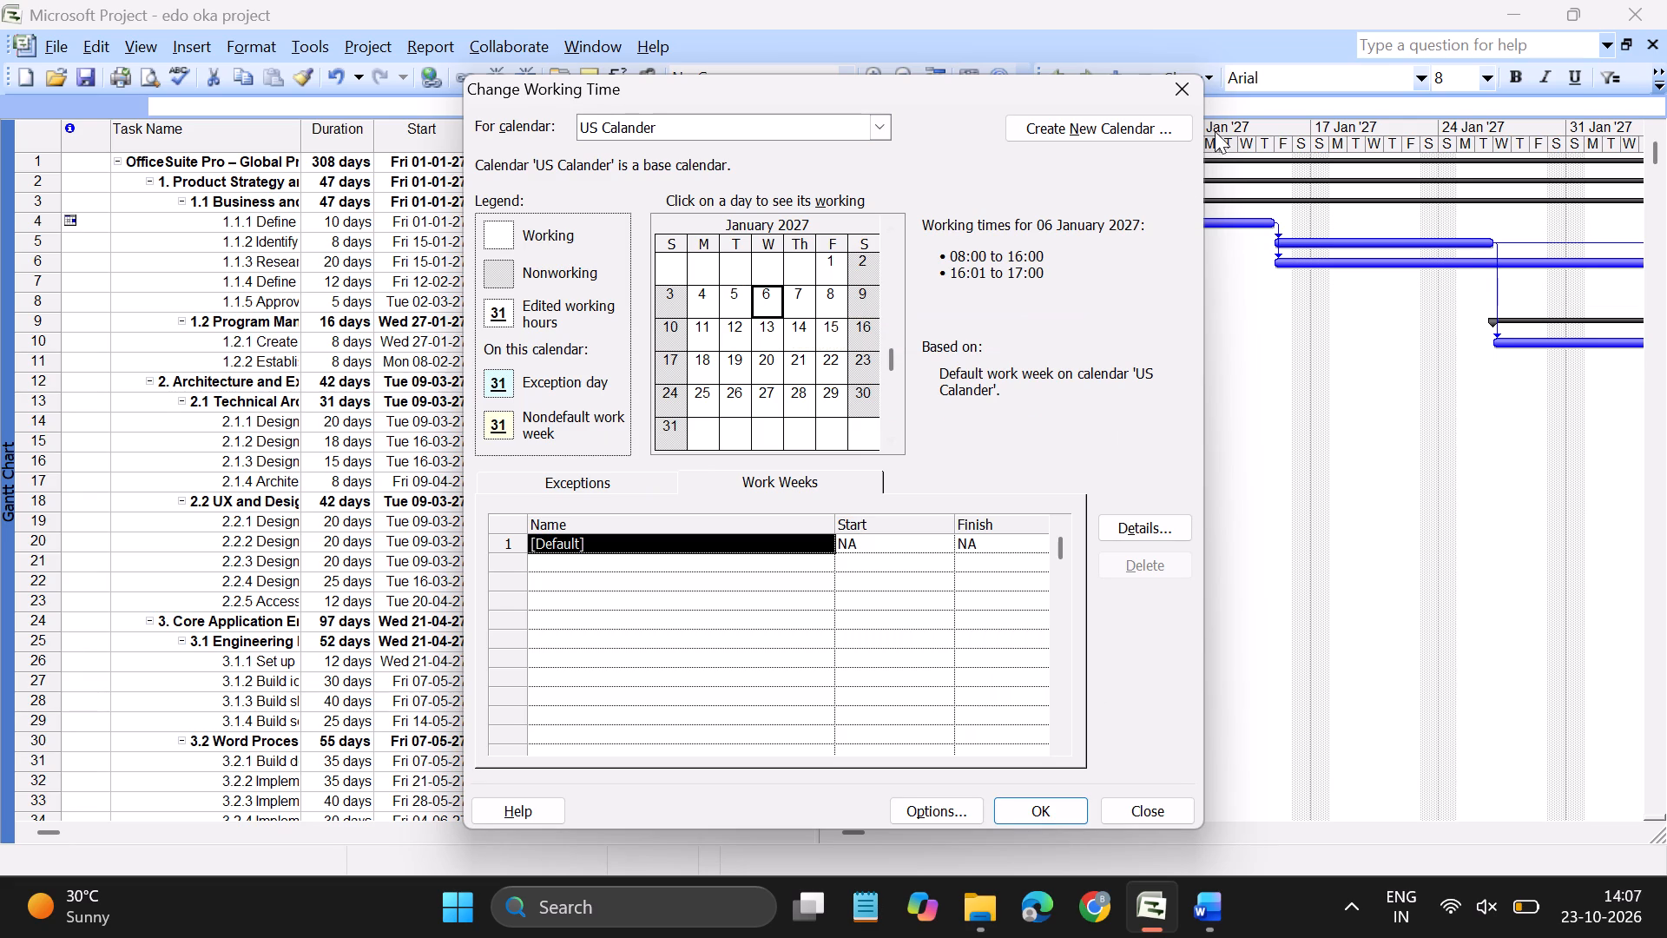
Accept the US Calander's working time changes and return to the Gantt chart.
{"action": "left_click", "coordinate": [1055, 808]}
Look at the project's scheduling options.
{"action": "left_click", "coordinate": [317, 31]}
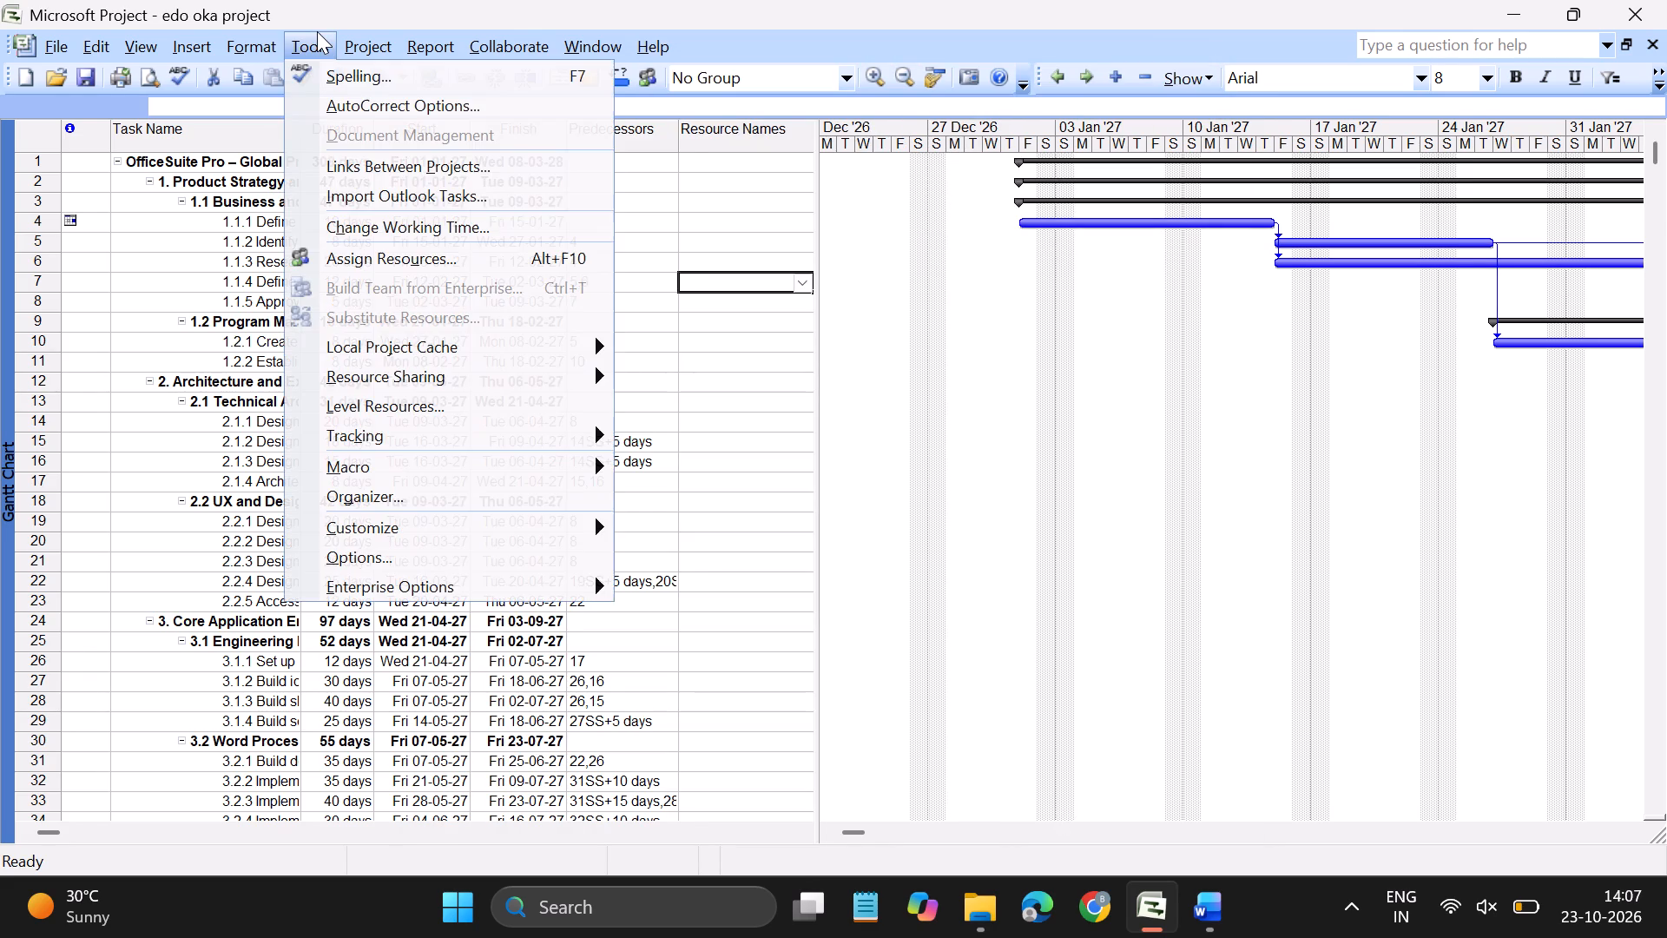
{"action": "left_click", "coordinate": [373, 552]}
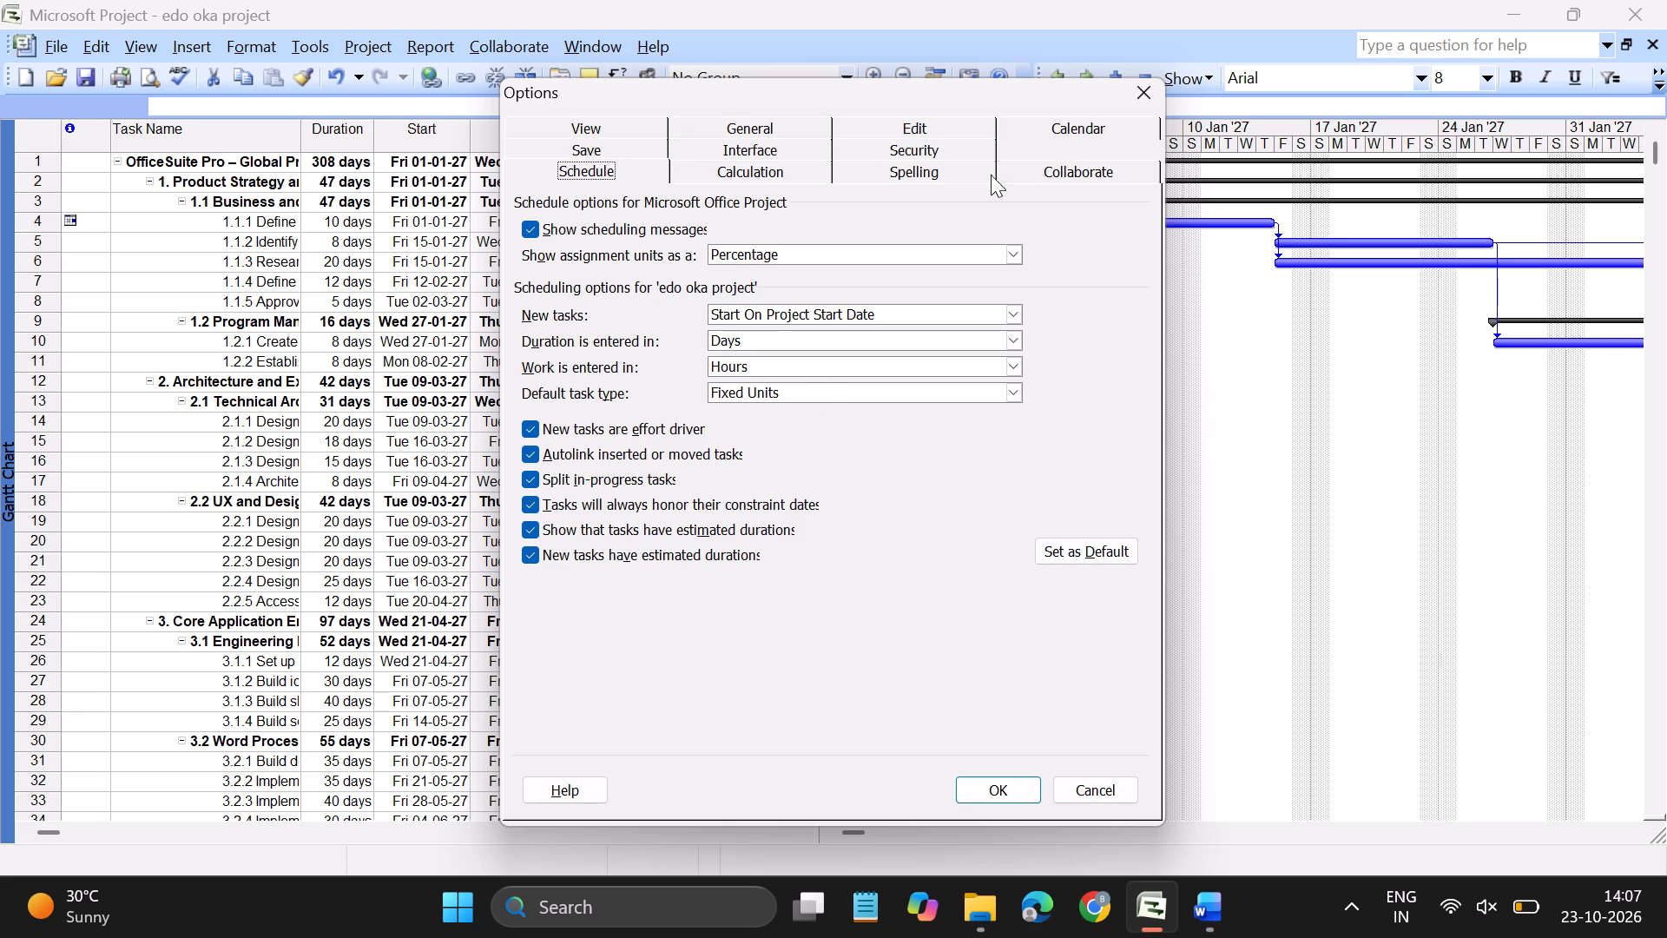
{"action": "left_click", "coordinate": [1133, 94]}
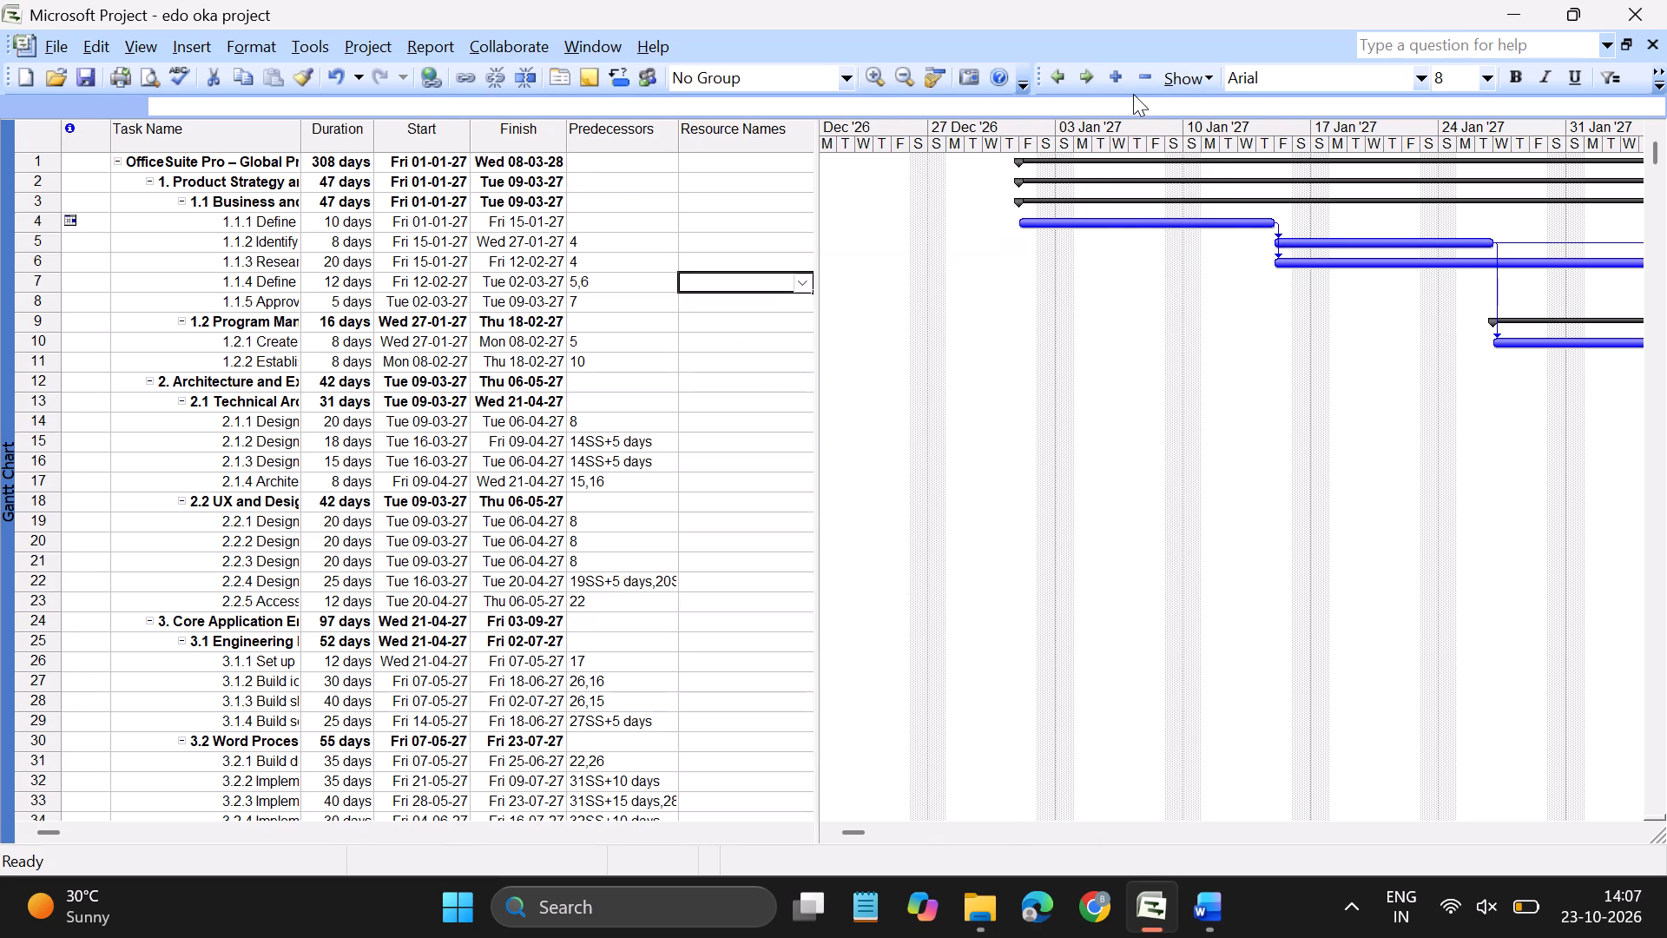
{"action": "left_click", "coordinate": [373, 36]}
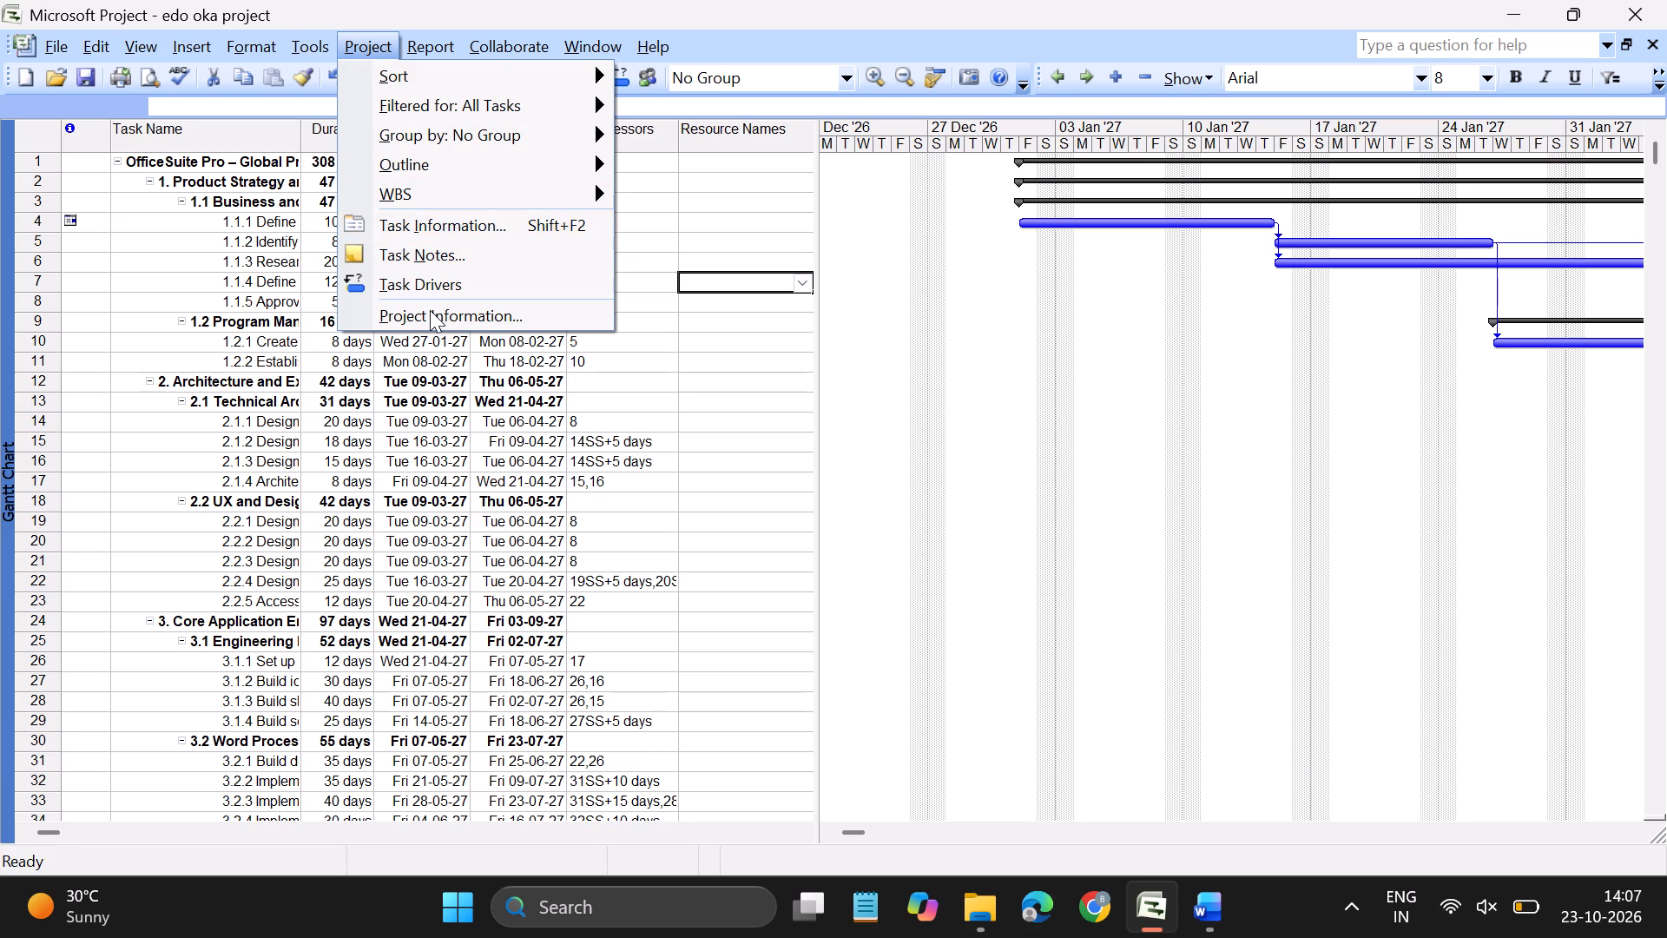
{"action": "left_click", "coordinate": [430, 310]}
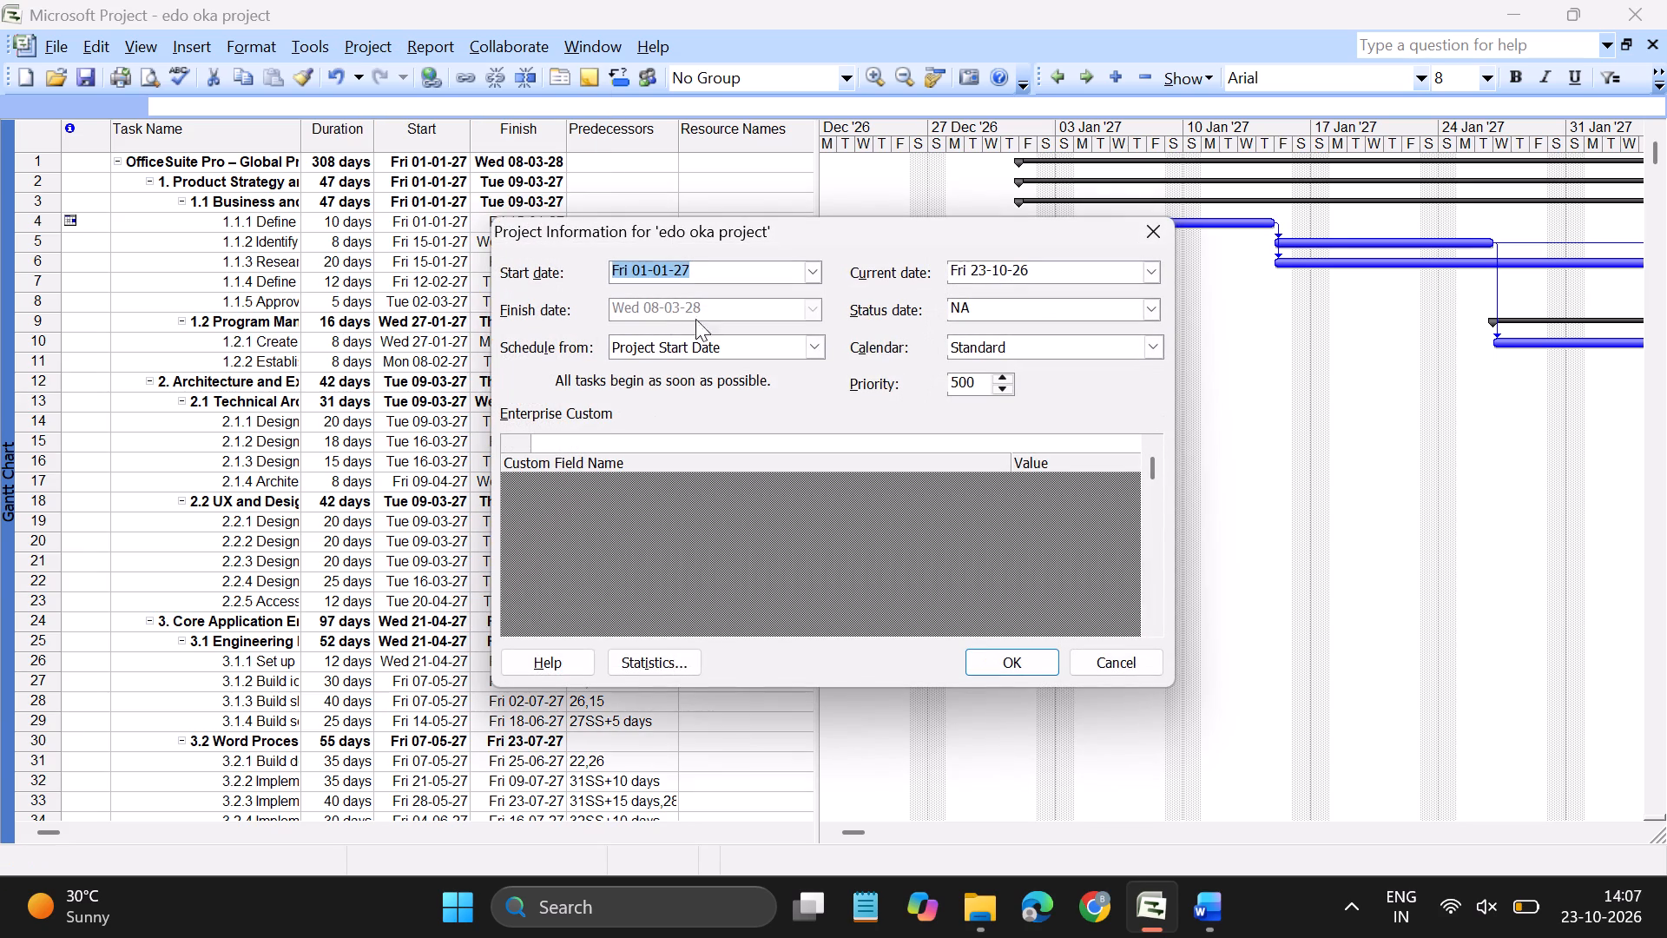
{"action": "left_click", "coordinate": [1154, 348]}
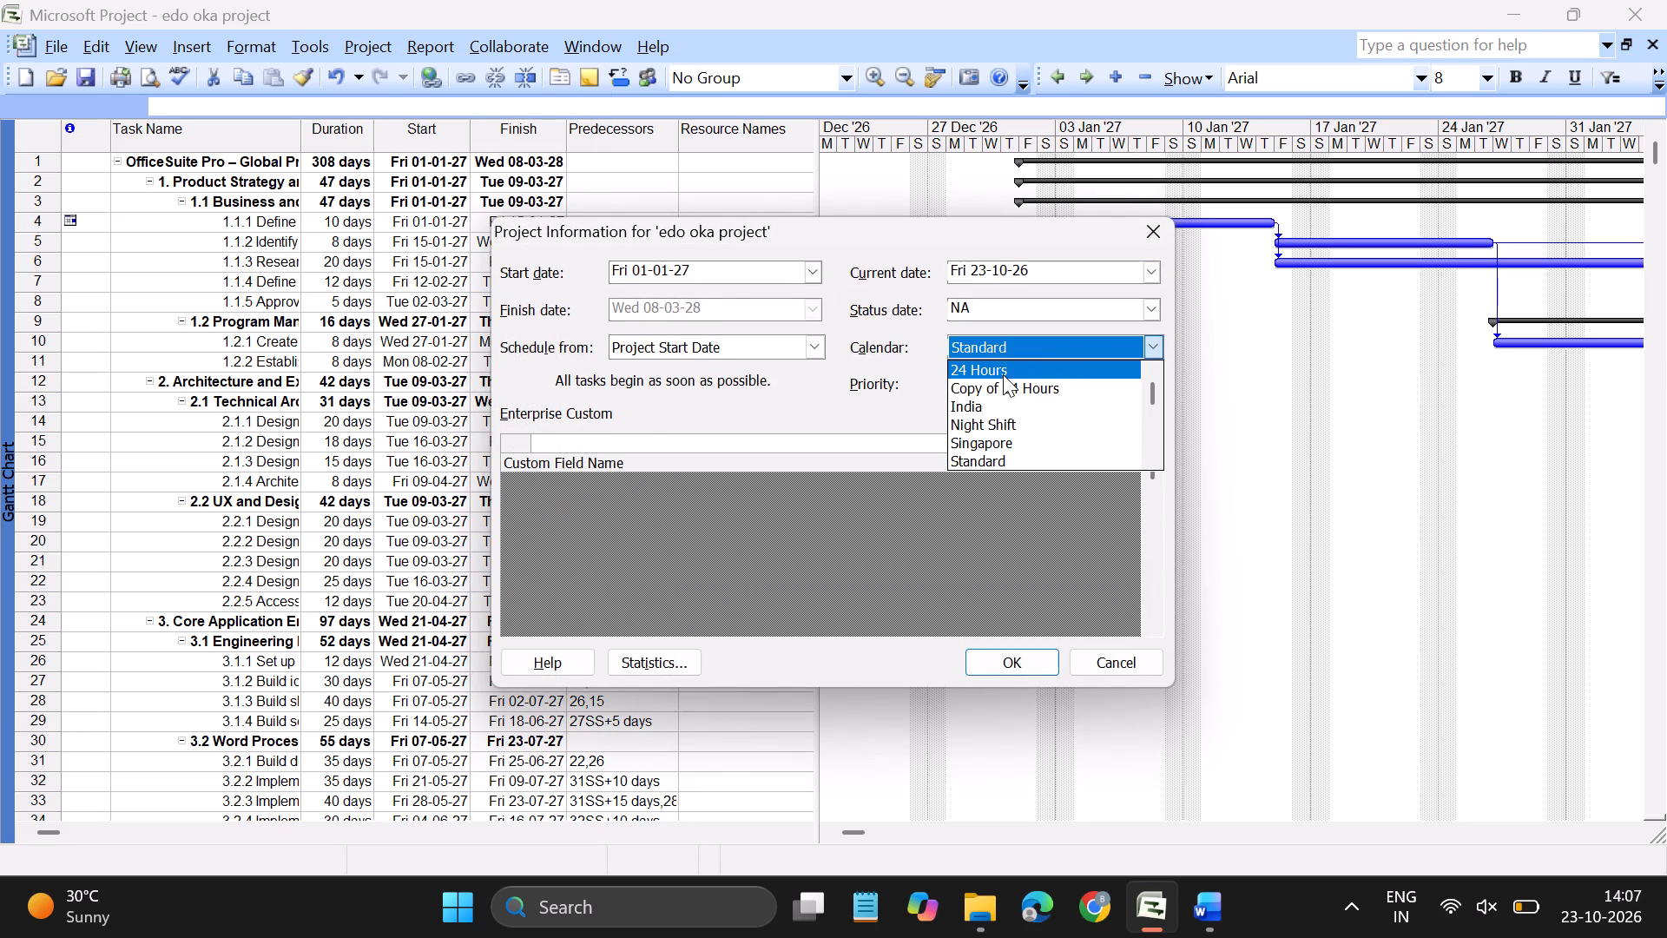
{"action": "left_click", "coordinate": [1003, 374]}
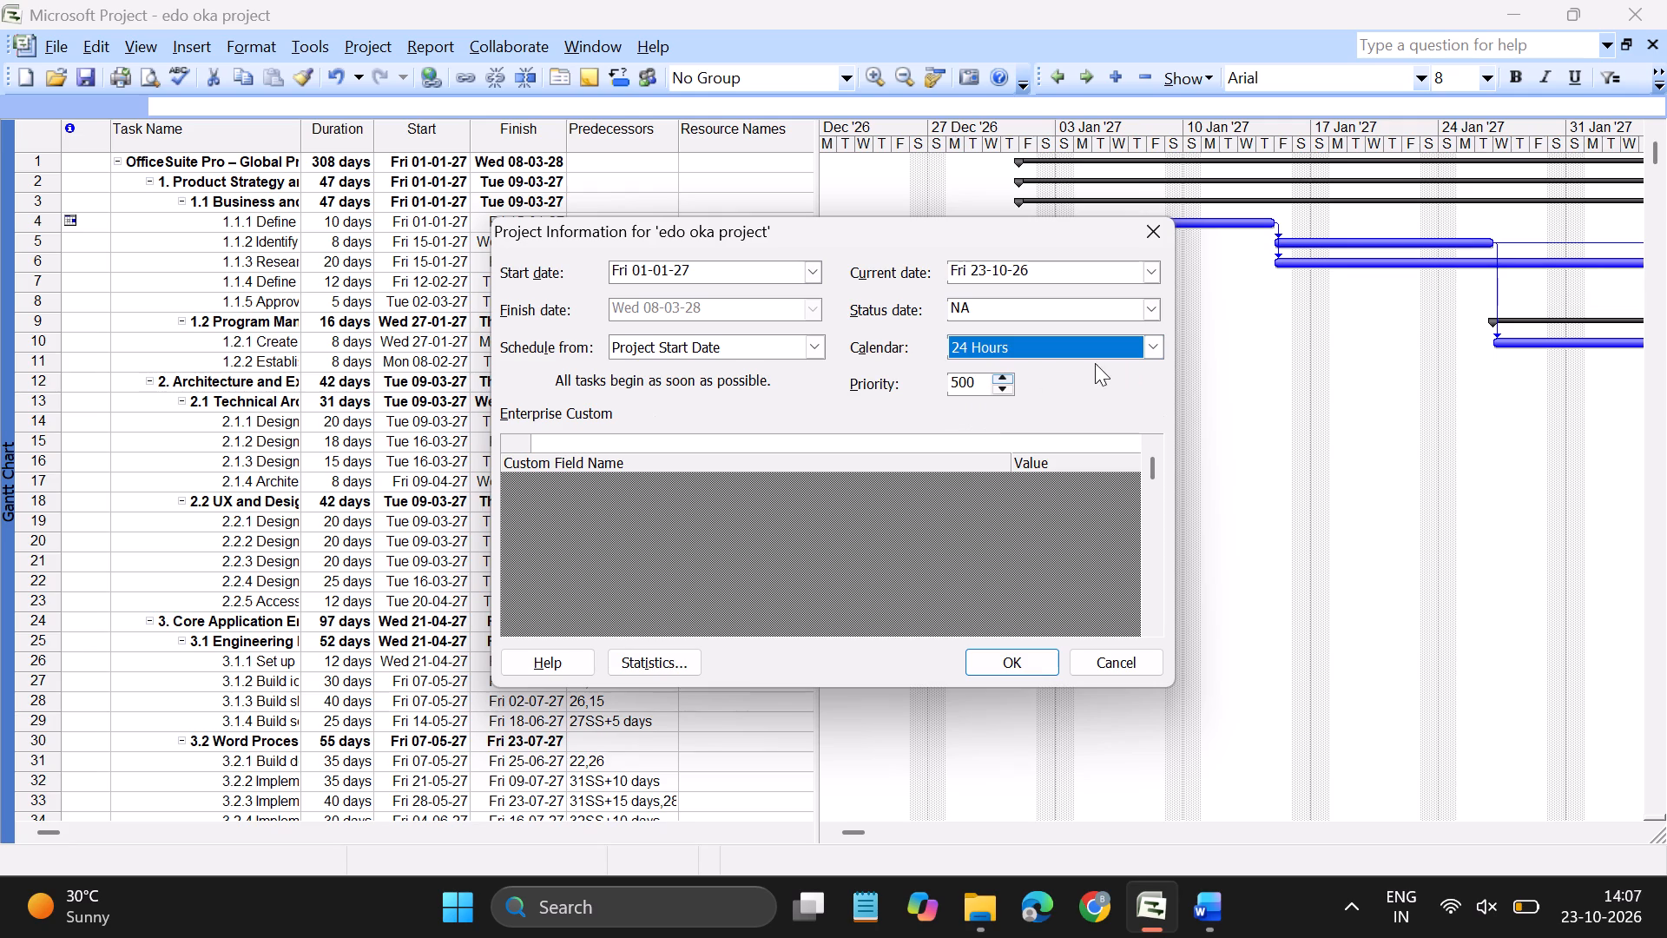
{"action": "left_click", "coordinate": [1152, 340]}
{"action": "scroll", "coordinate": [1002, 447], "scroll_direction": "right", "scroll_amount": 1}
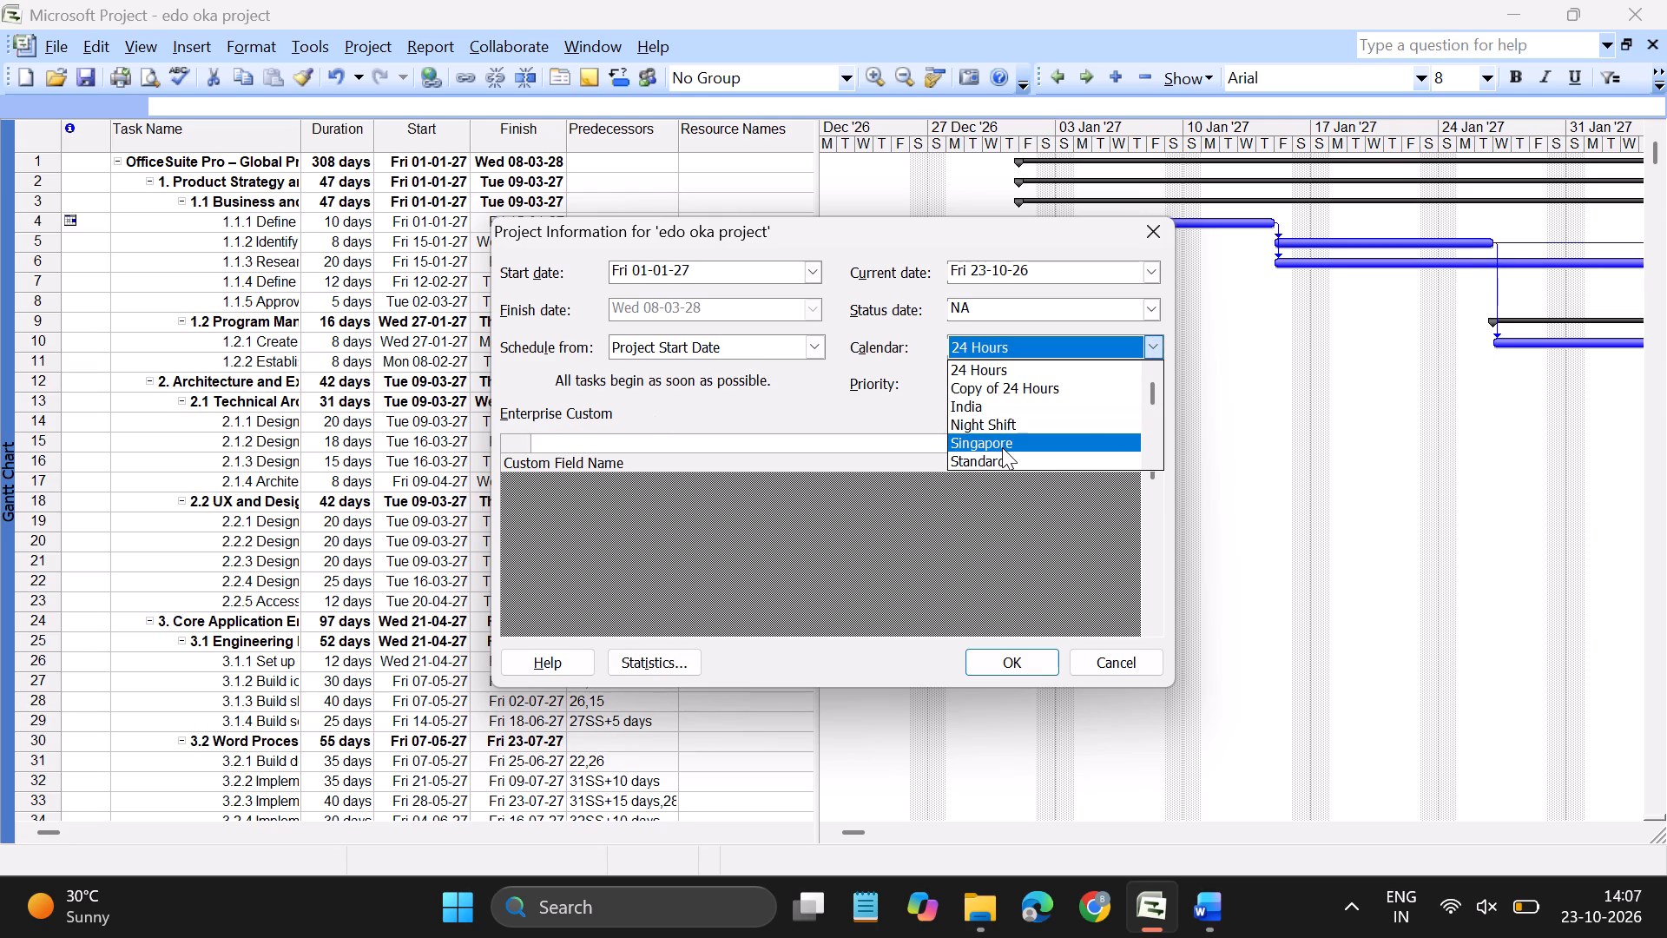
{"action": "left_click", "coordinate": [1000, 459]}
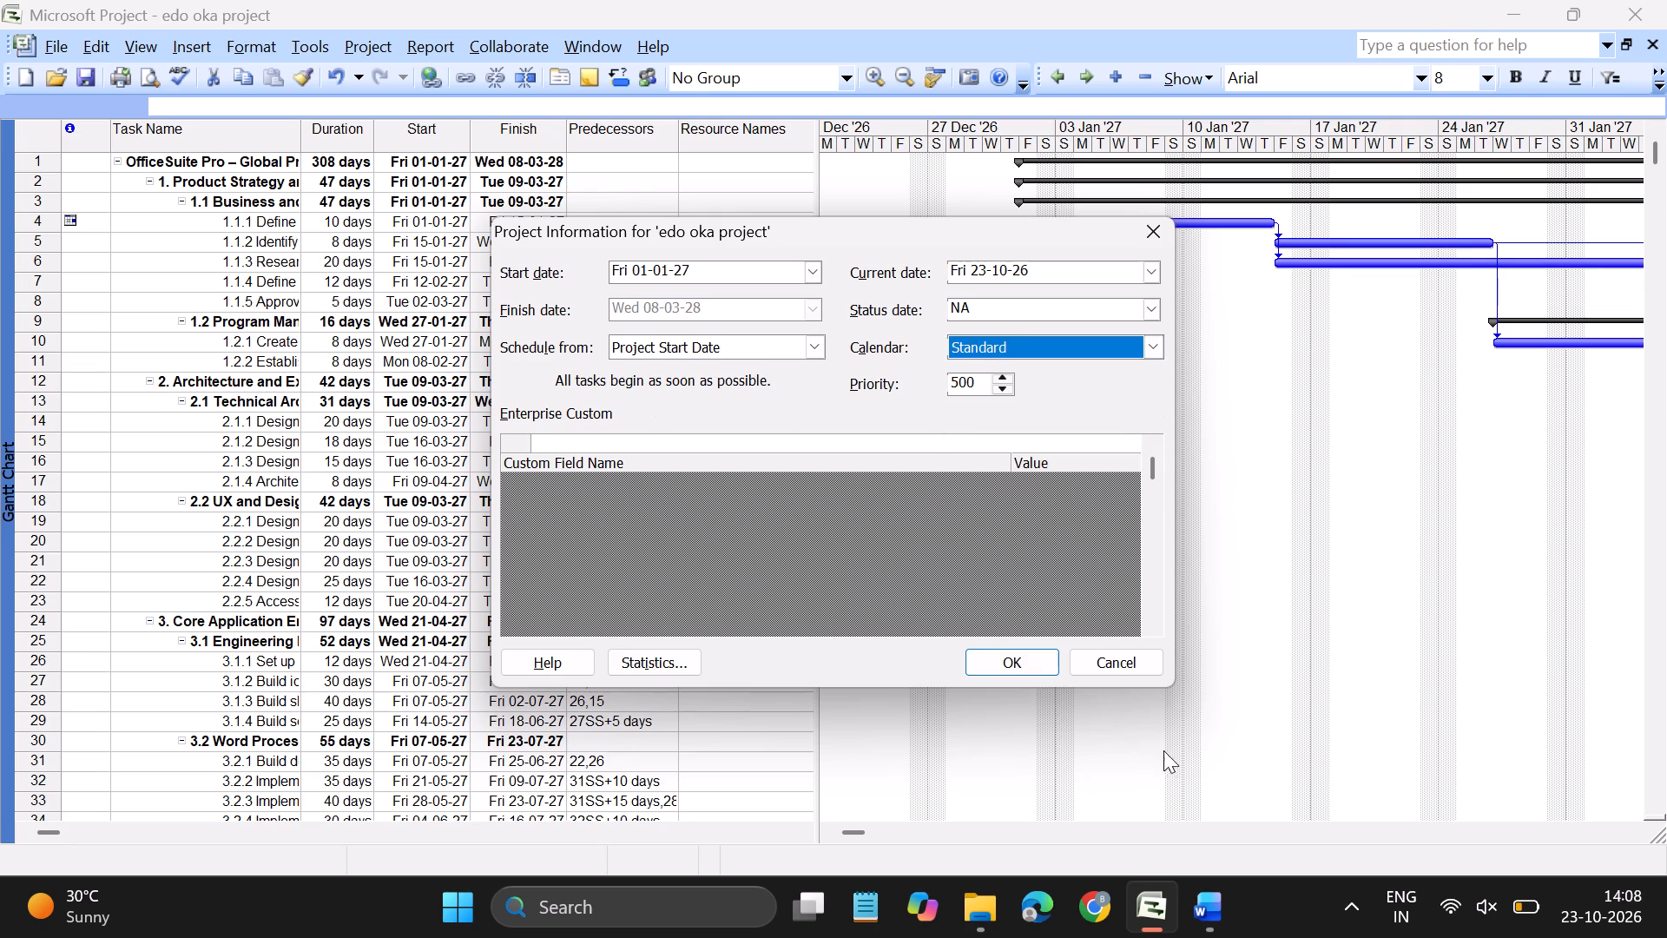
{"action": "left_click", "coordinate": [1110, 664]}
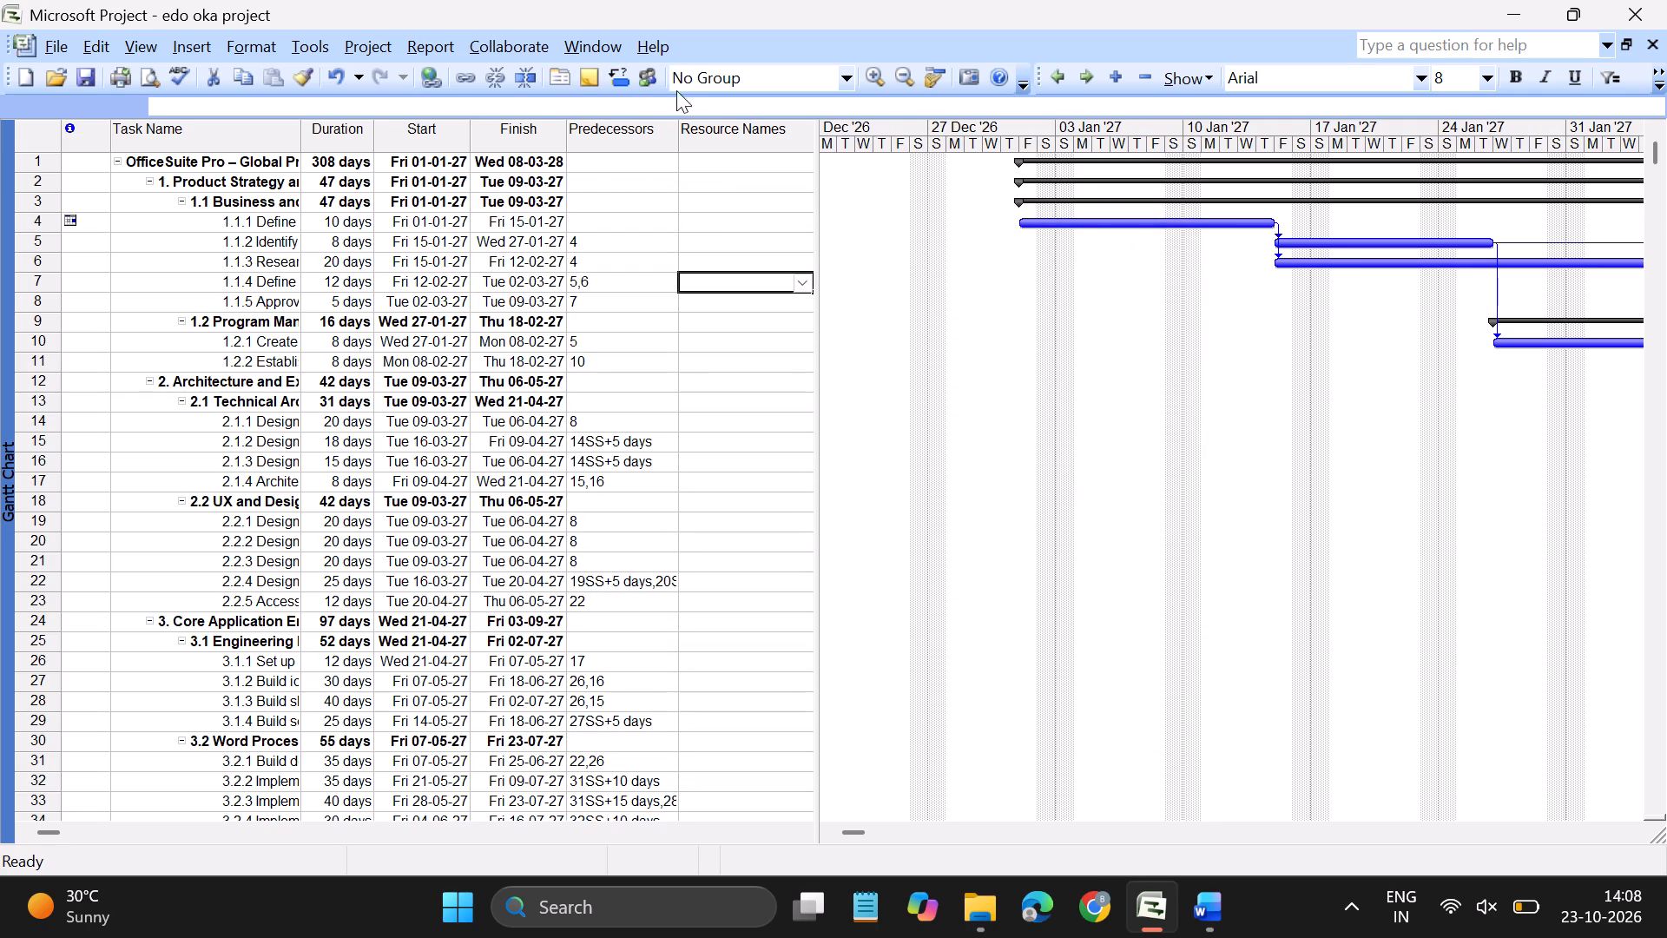
Select the resource names cell of task 1.2.1 and bring up the commands available for it.
{"action": "left_click", "coordinate": [735, 346]}
{"action": "right_click", "coordinate": [735, 346]}
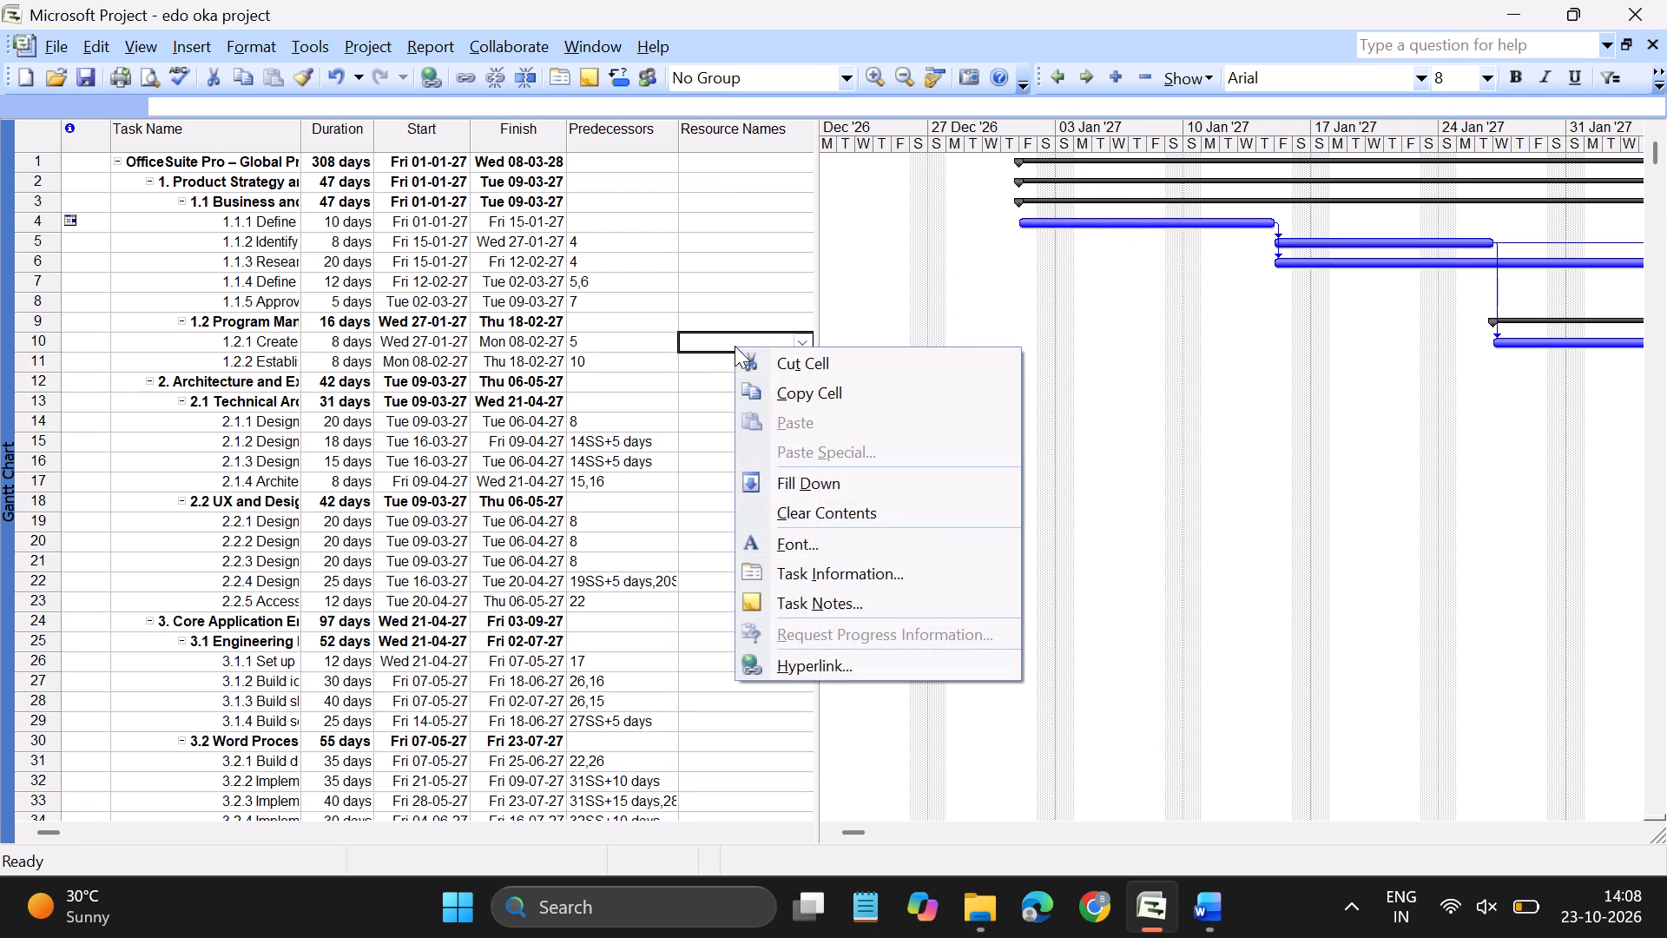
Dismiss the commands shown for task 1.2.1's resource names cell and switch to Google Chrome.
{"action": "left_click", "coordinate": [728, 262]}
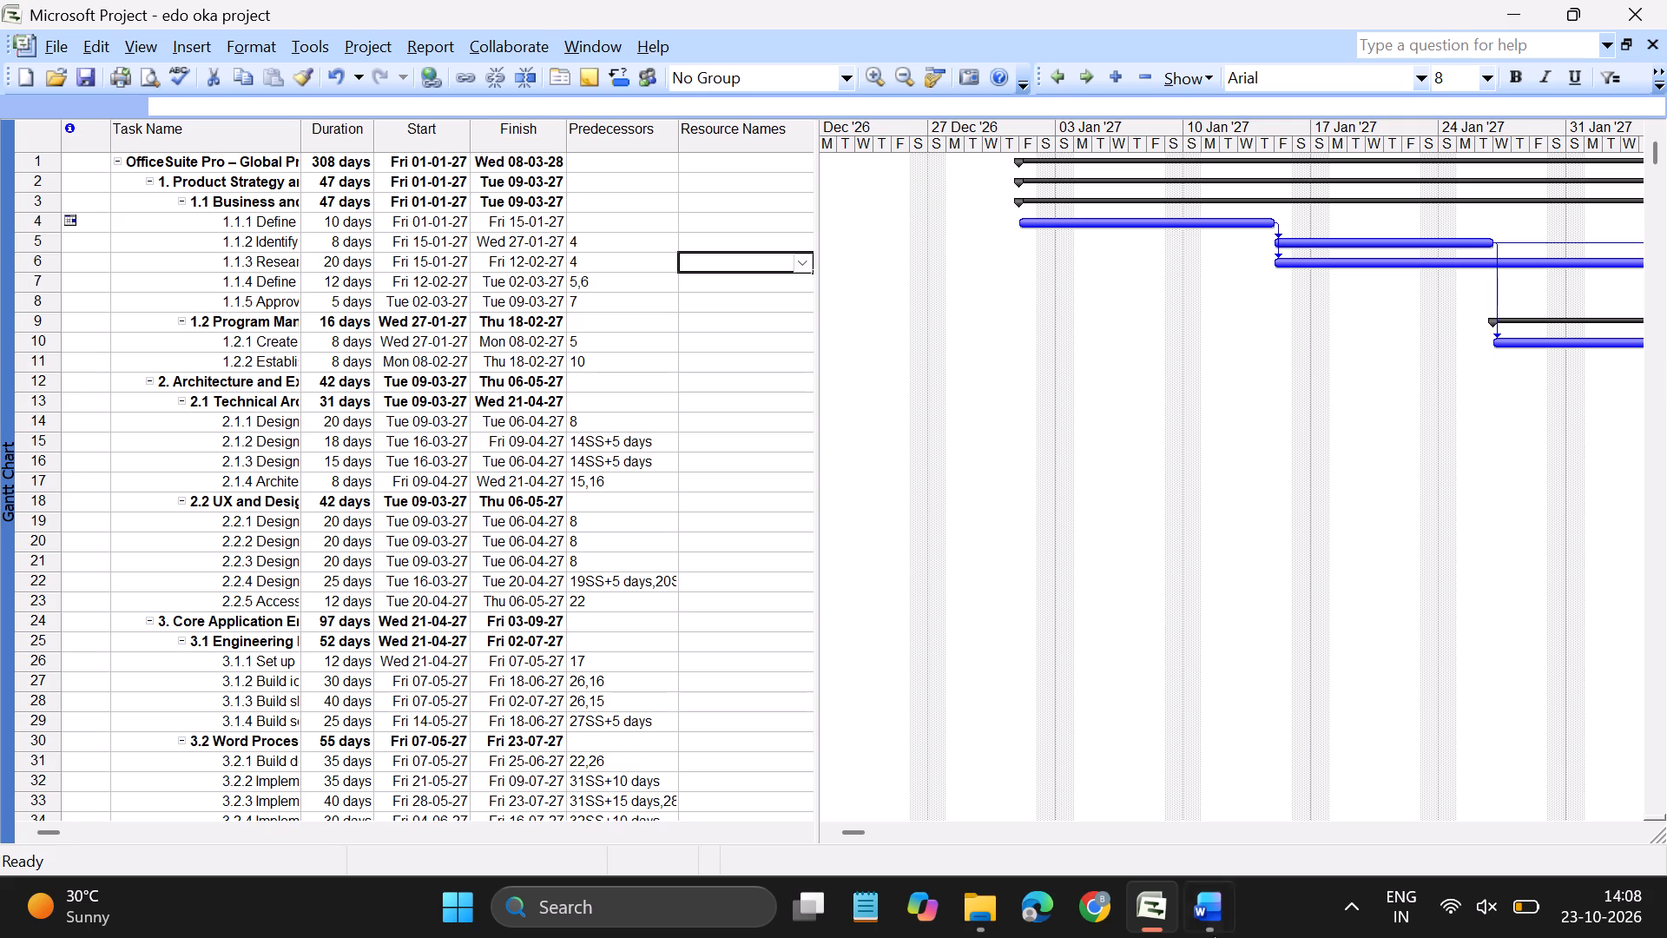
{"action": "left_click", "coordinate": [1104, 913]}
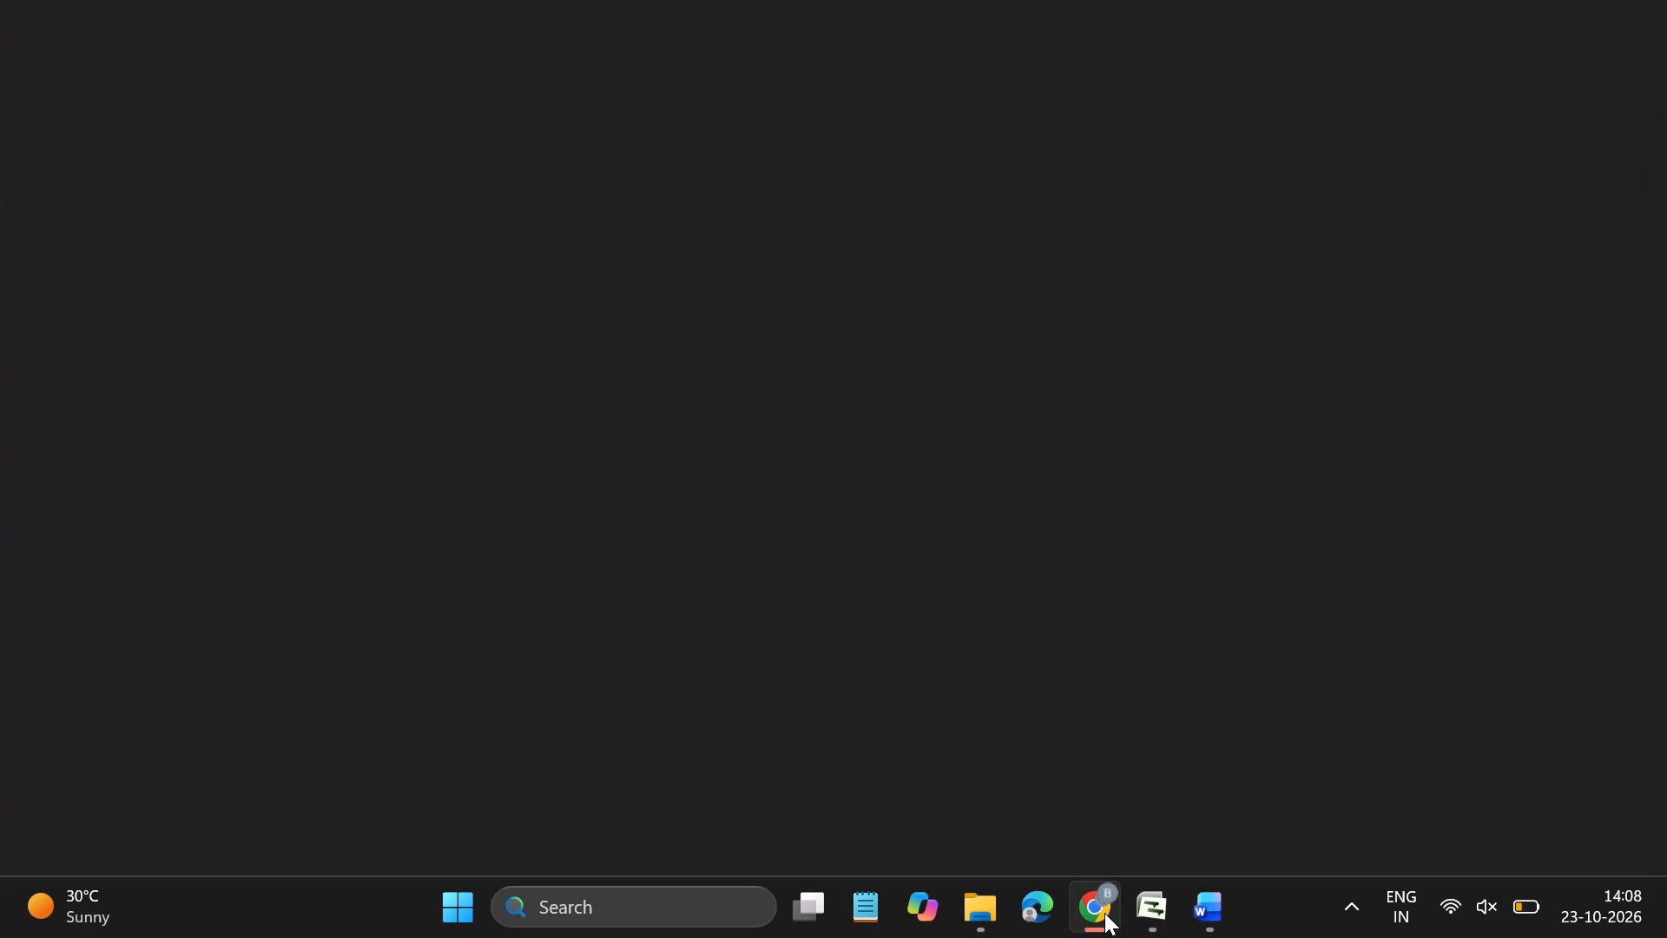
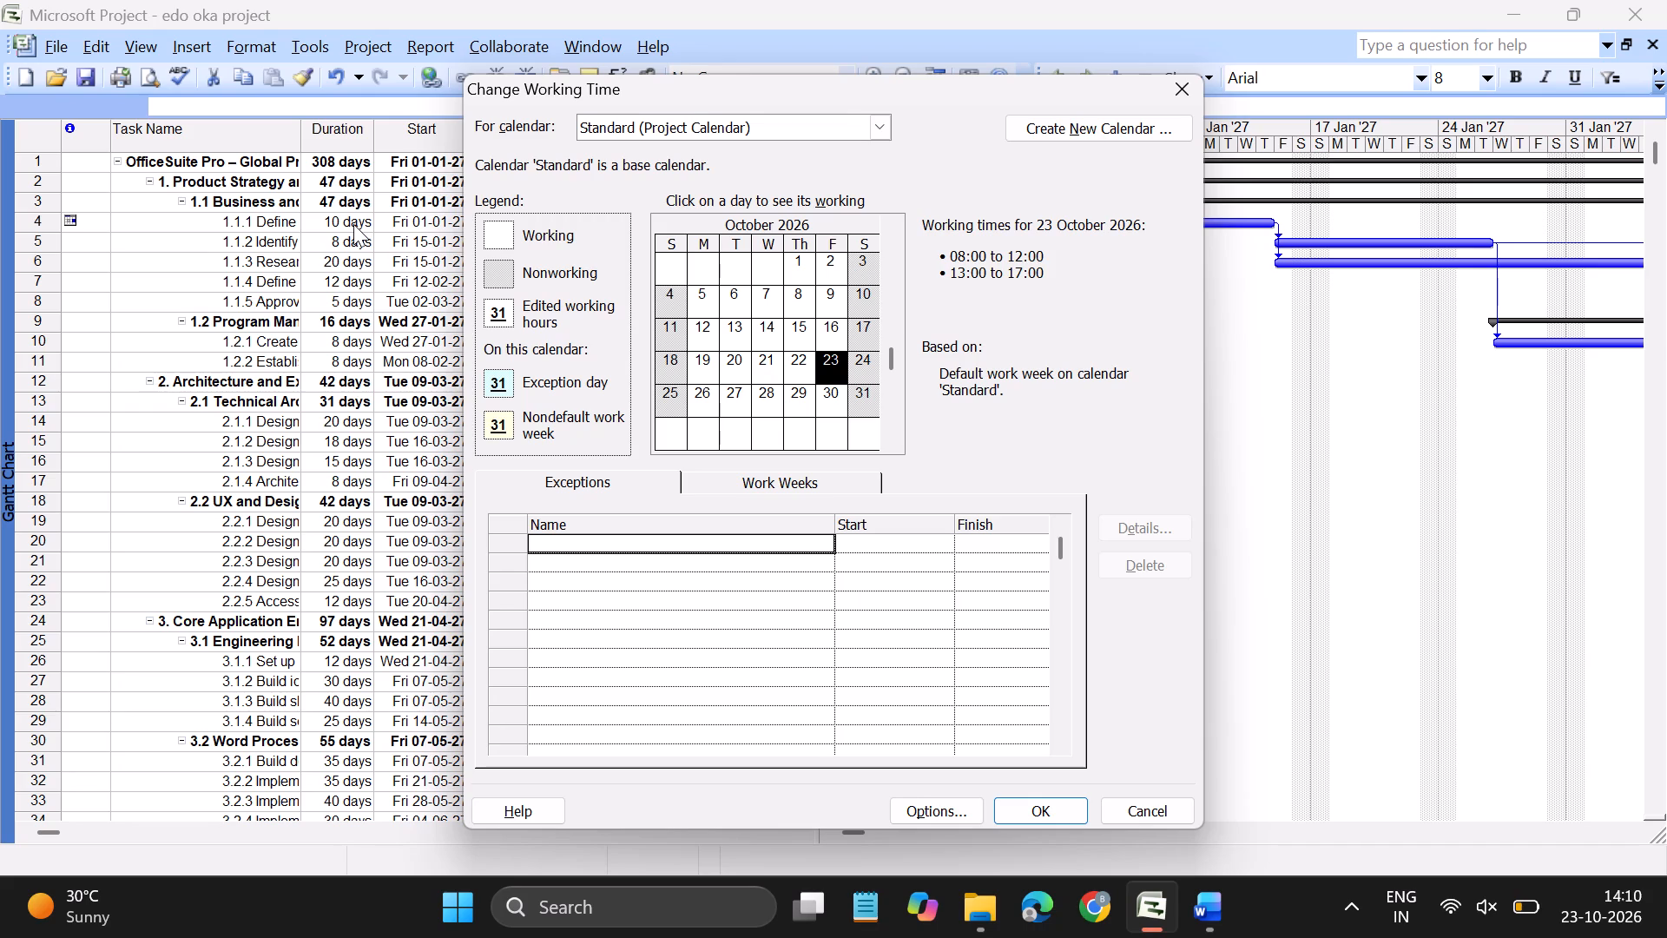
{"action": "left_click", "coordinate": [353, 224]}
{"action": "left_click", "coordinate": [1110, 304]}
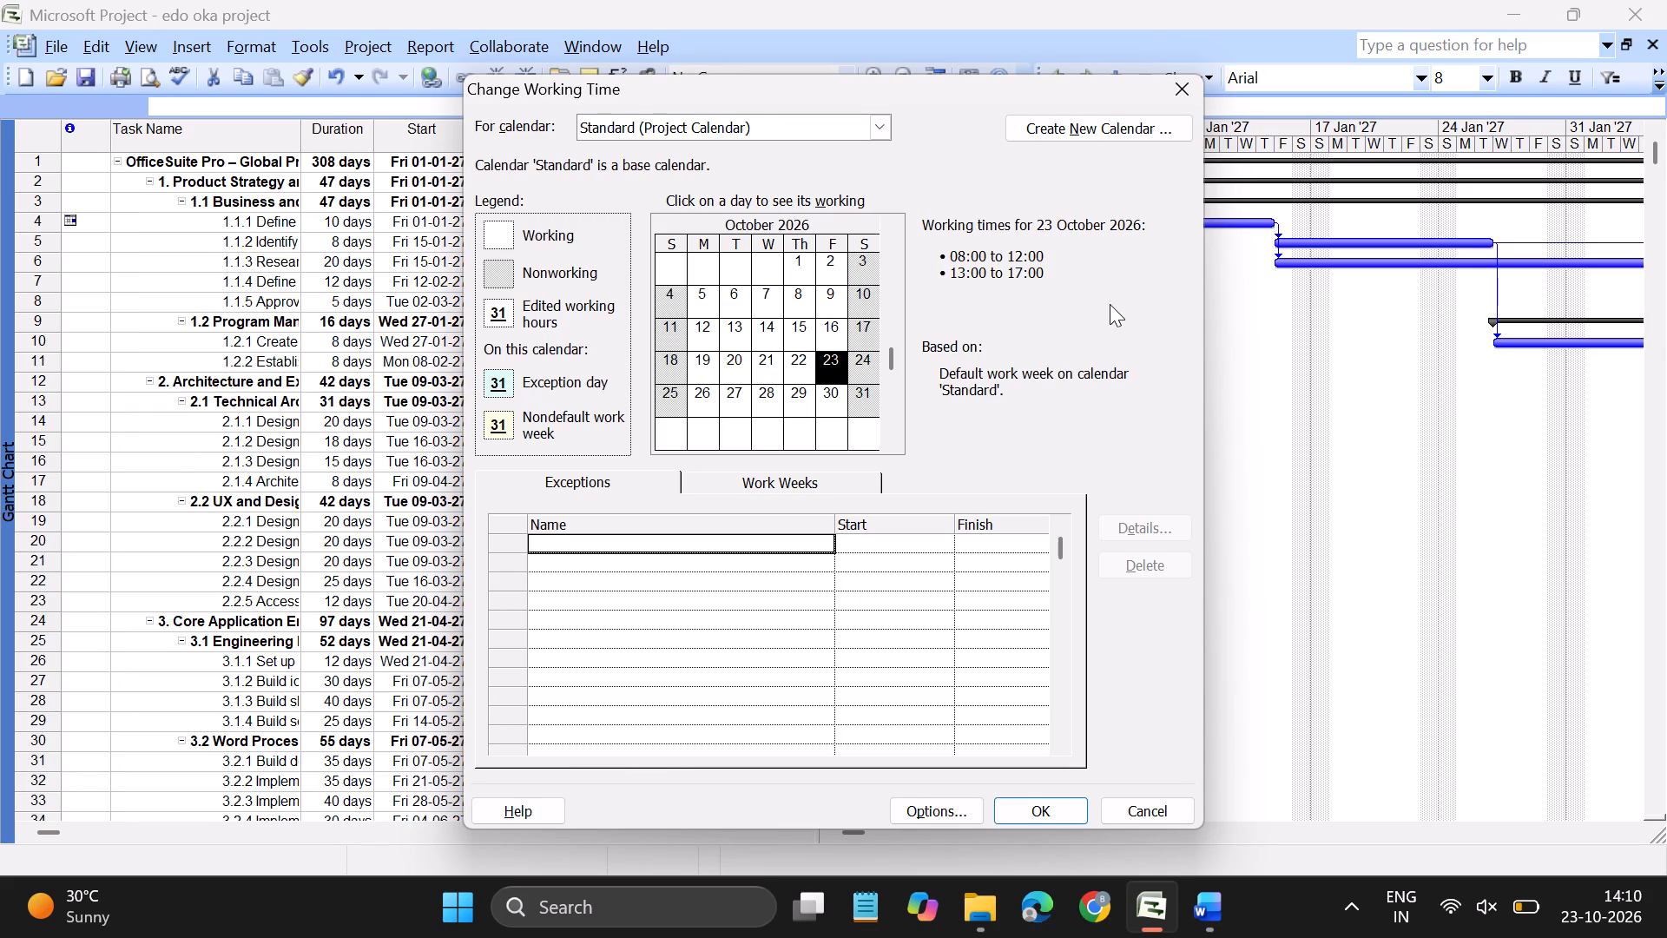
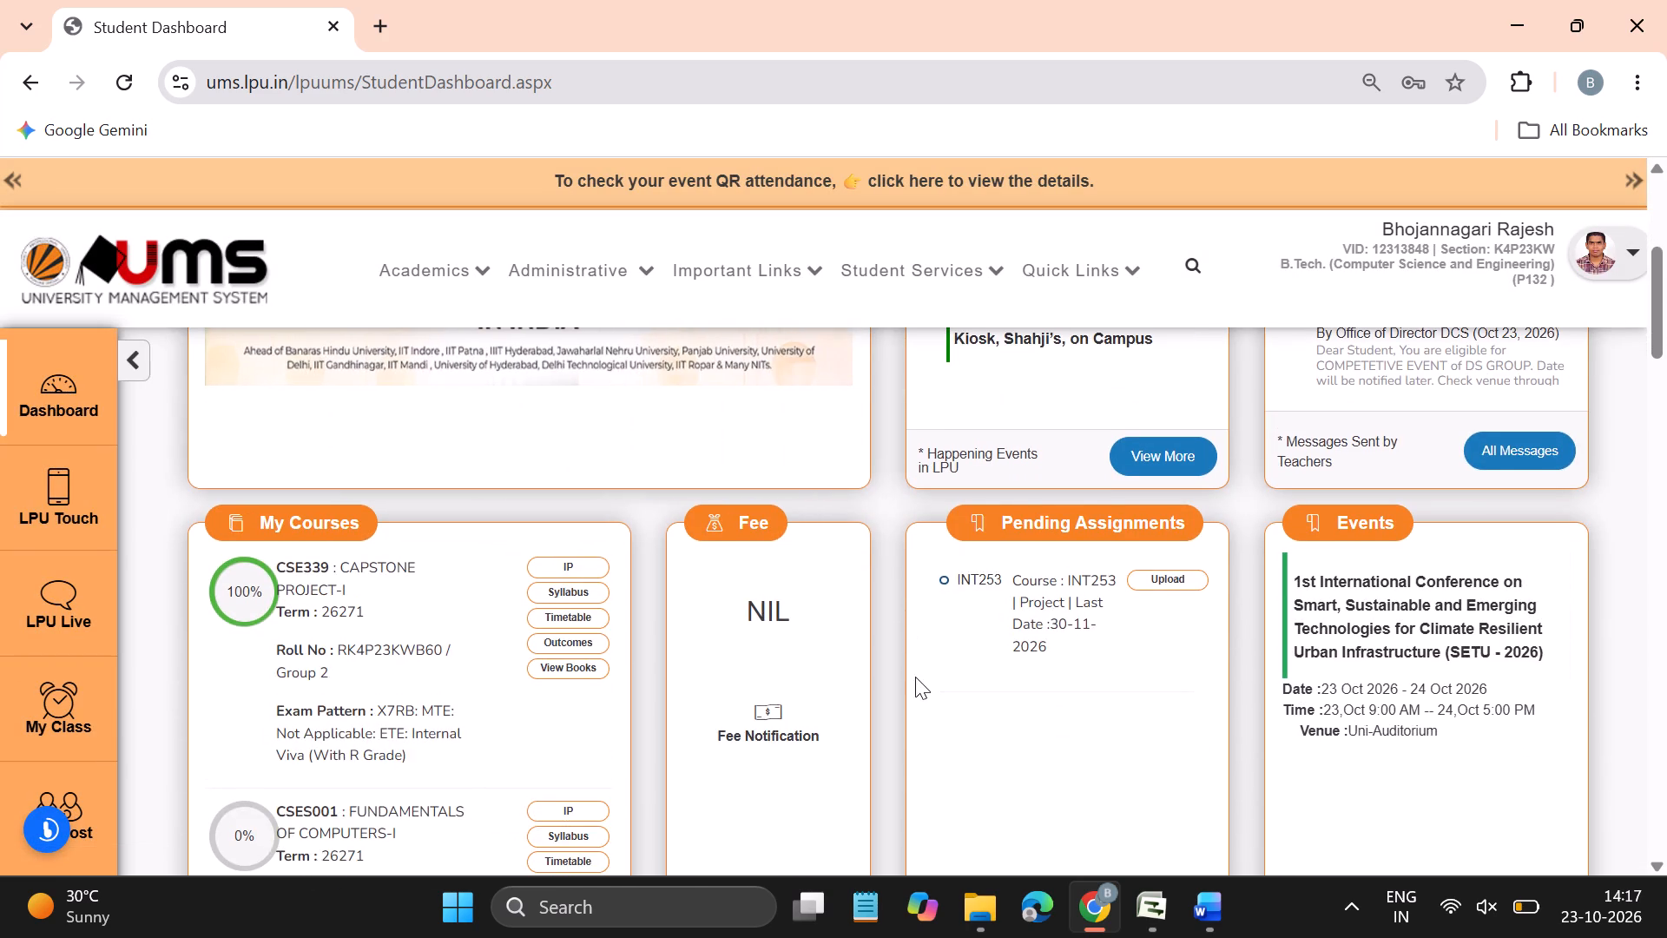
Look over the student dashboard's placement details and announcements, and open the Placement Portal.
{"action": "scroll", "coordinate": [915, 677], "scroll_direction": "down", "scroll_amount": 3}
{"action": "scroll", "coordinate": [820, 677], "scroll_direction": "down", "scroll_amount": 2}
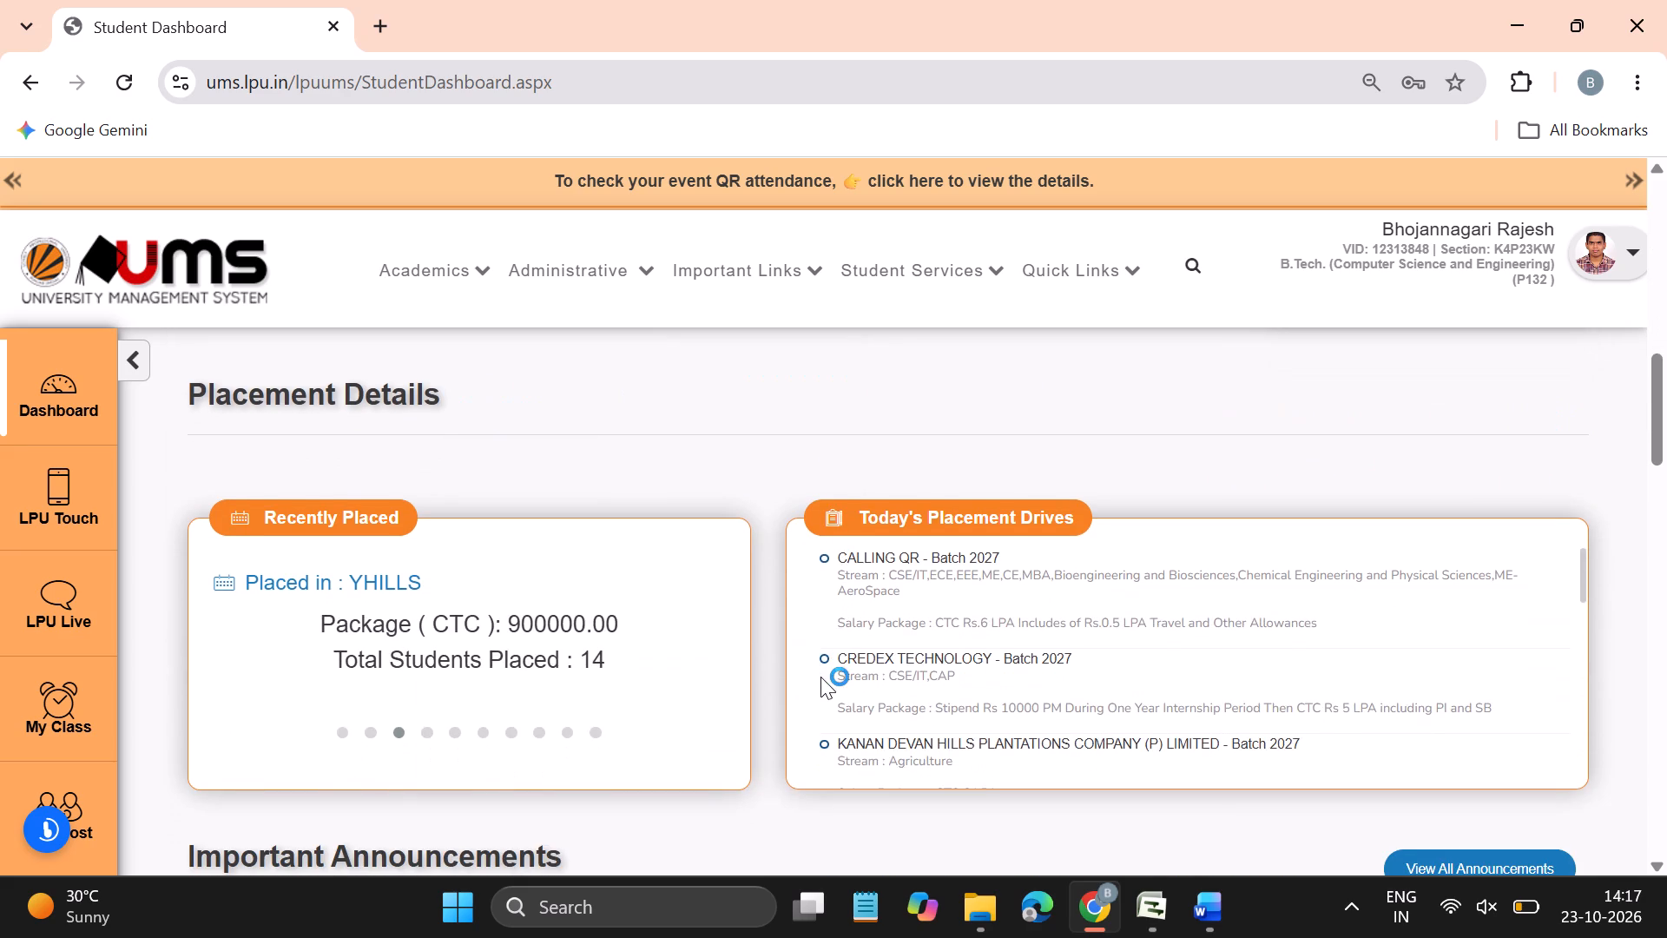
{"action": "scroll", "coordinate": [820, 677], "scroll_direction": "down", "scroll_amount": 2}
{"action": "scroll", "coordinate": [794, 748], "scroll_direction": "down", "scroll_amount": 2}
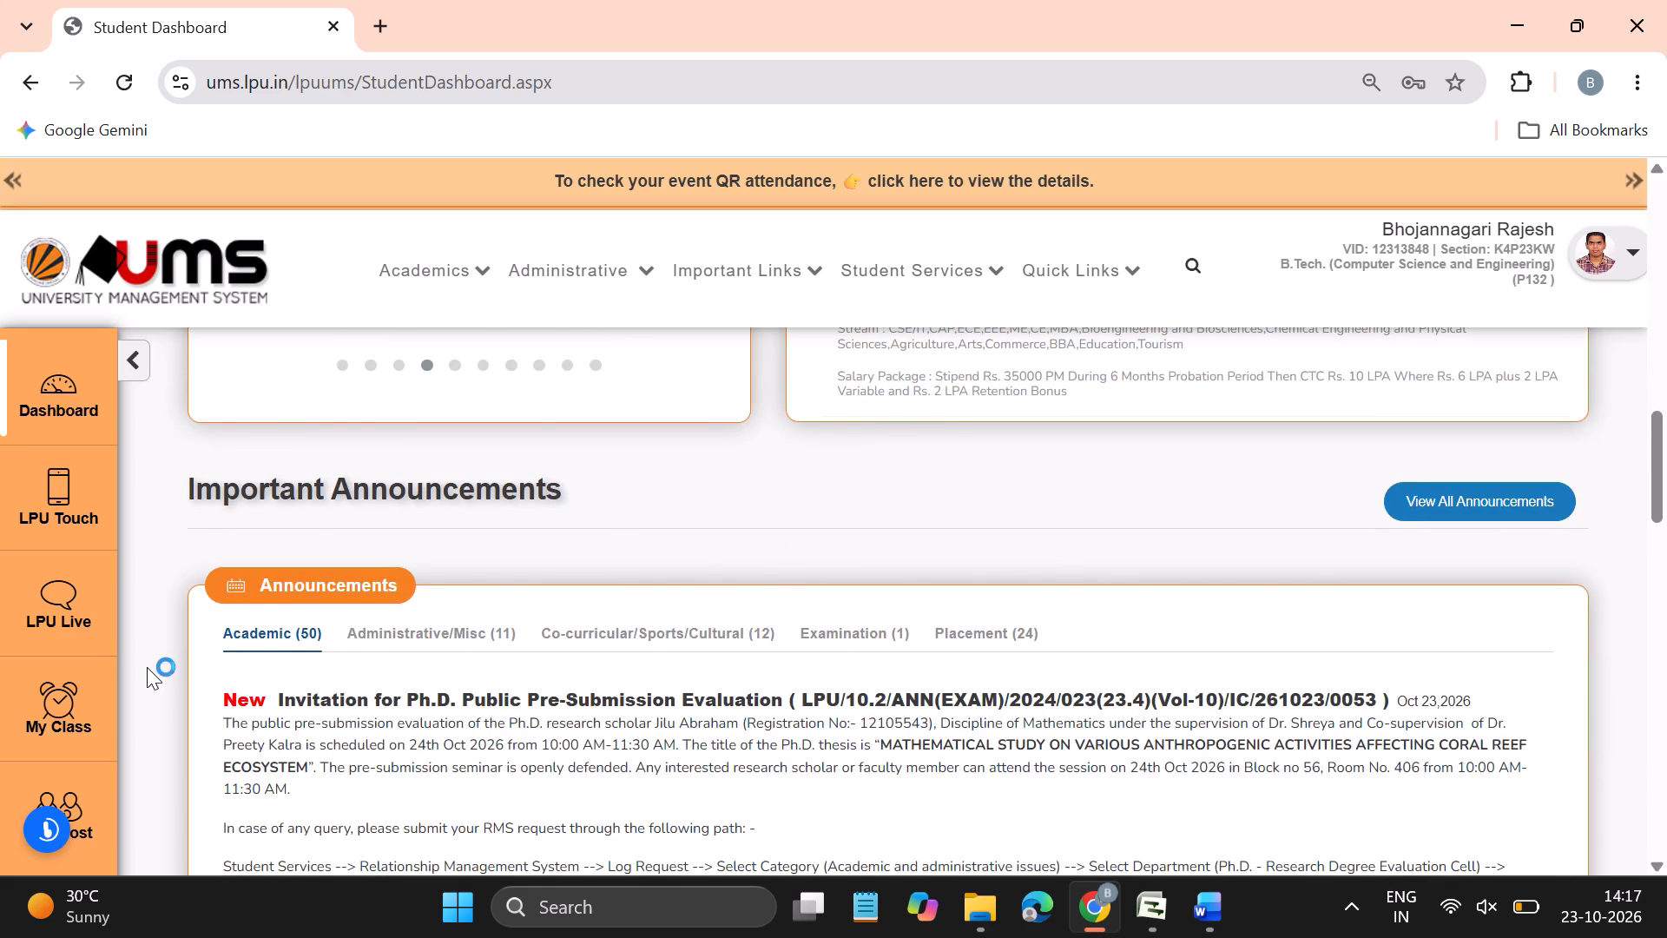
{"action": "scroll", "coordinate": [147, 667], "scroll_direction": "down", "scroll_amount": 1}
{"action": "scroll", "coordinate": [147, 667], "scroll_direction": "up", "scroll_amount": 5}
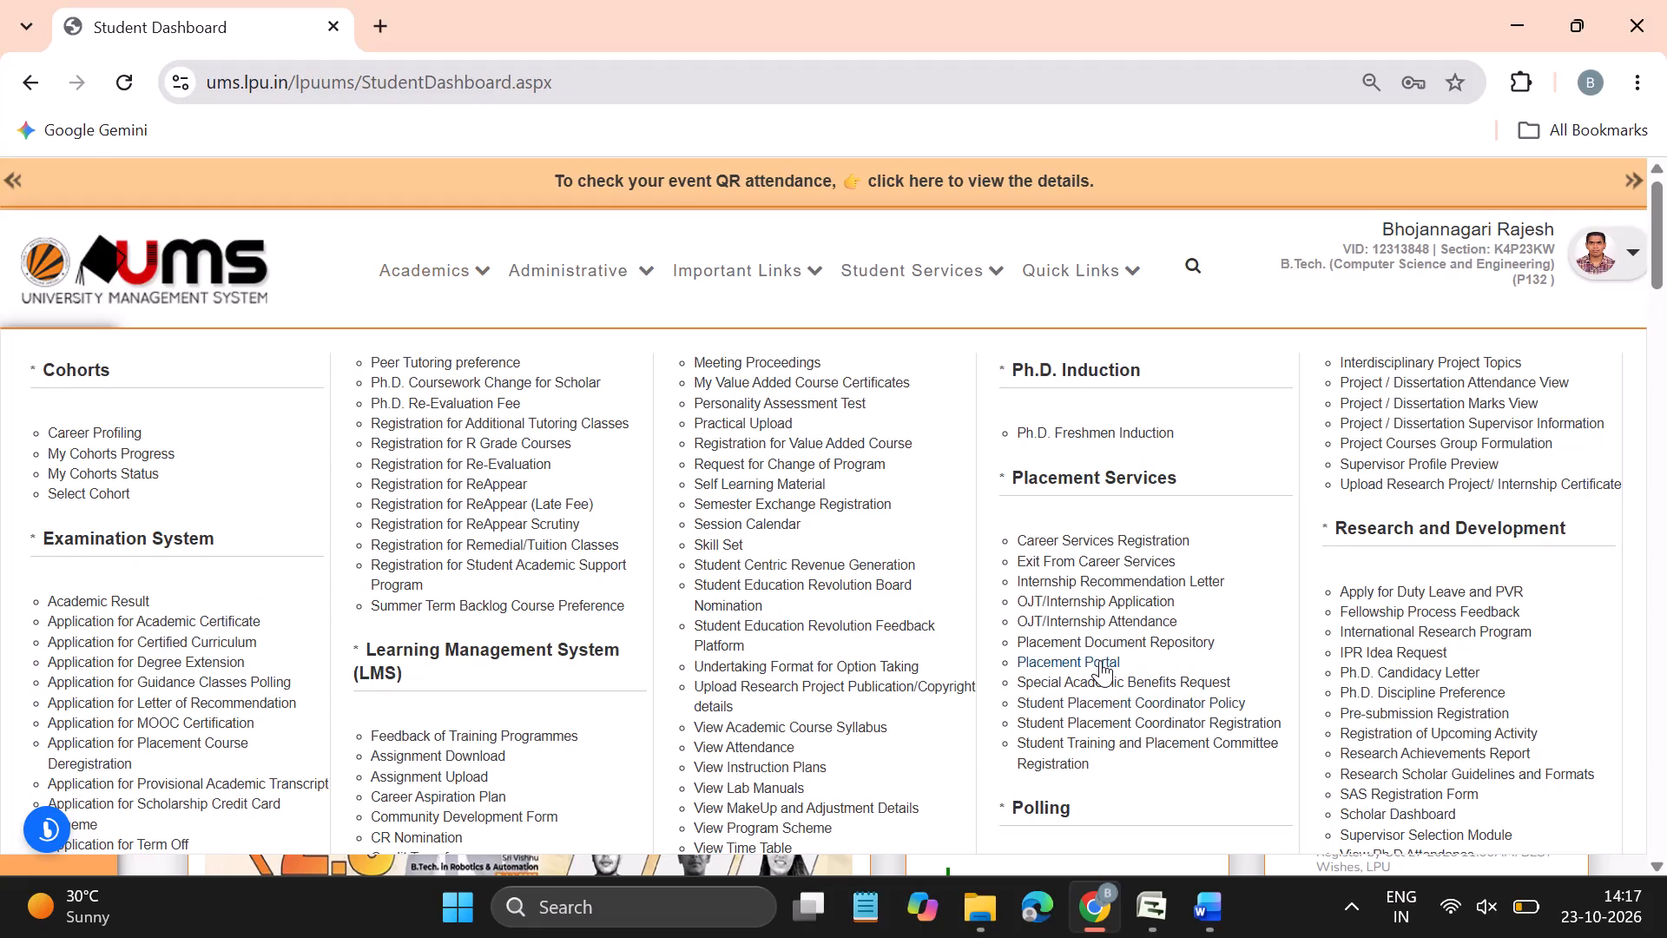
{"action": "left_click", "coordinate": [1100, 660]}
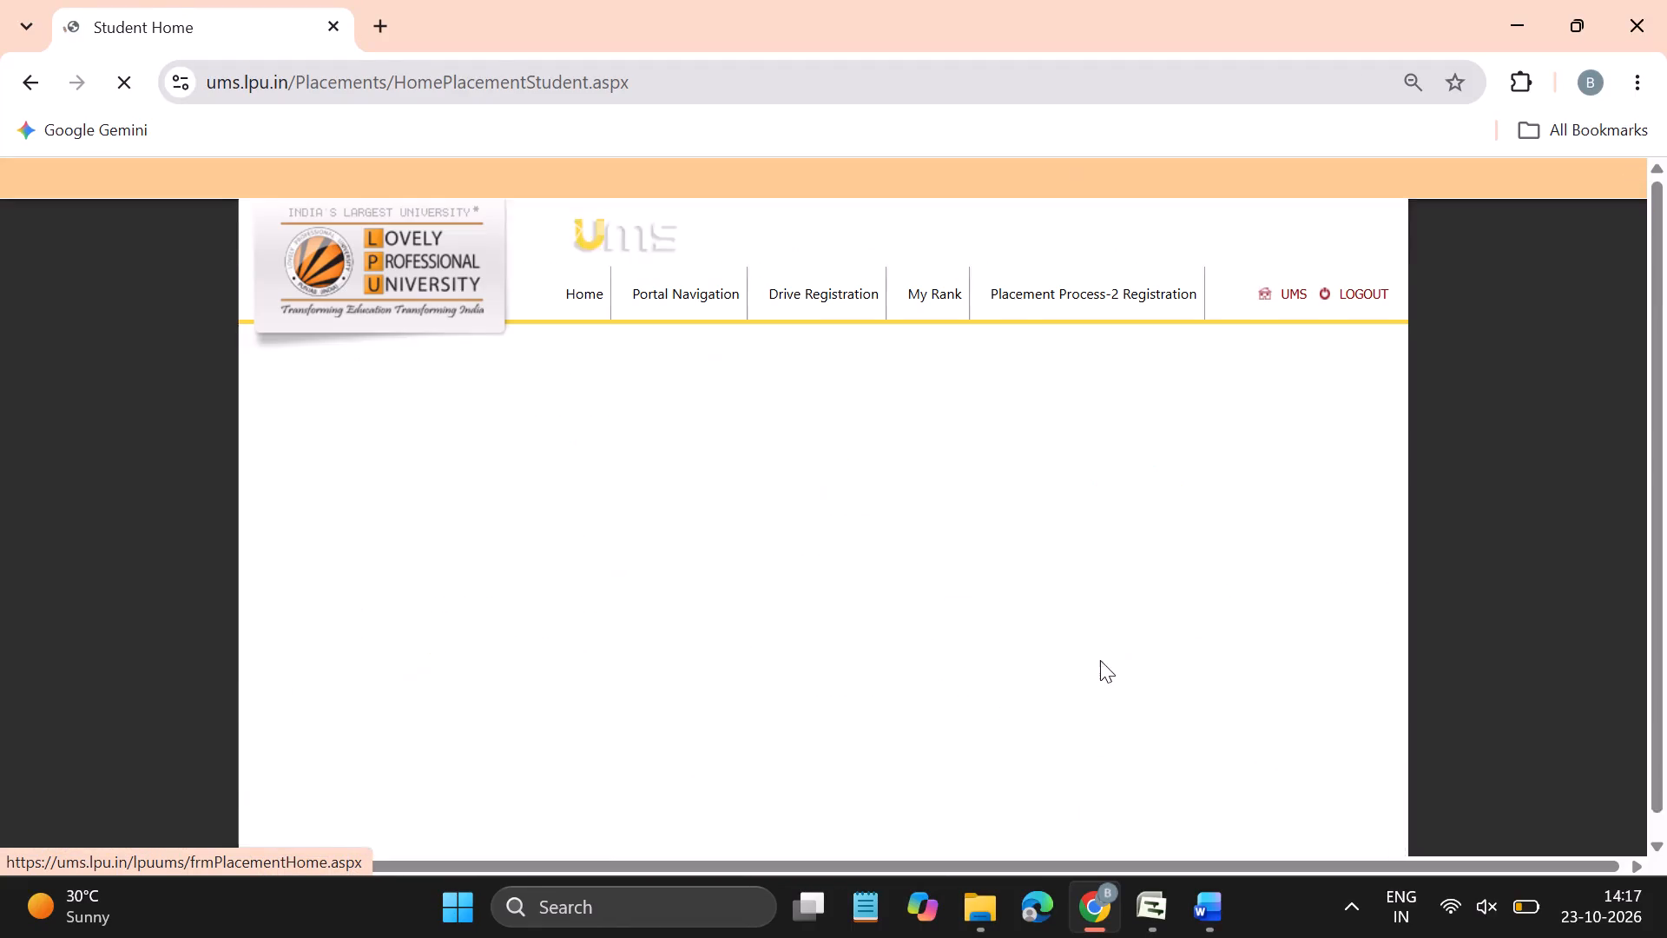
Review the Placement Portal's upcoming drives, policies, announcements, personal placement record and recently visited companies, and close the page.
{"action": "scroll", "coordinate": [537, 598], "scroll_direction": "down", "scroll_amount": 3}
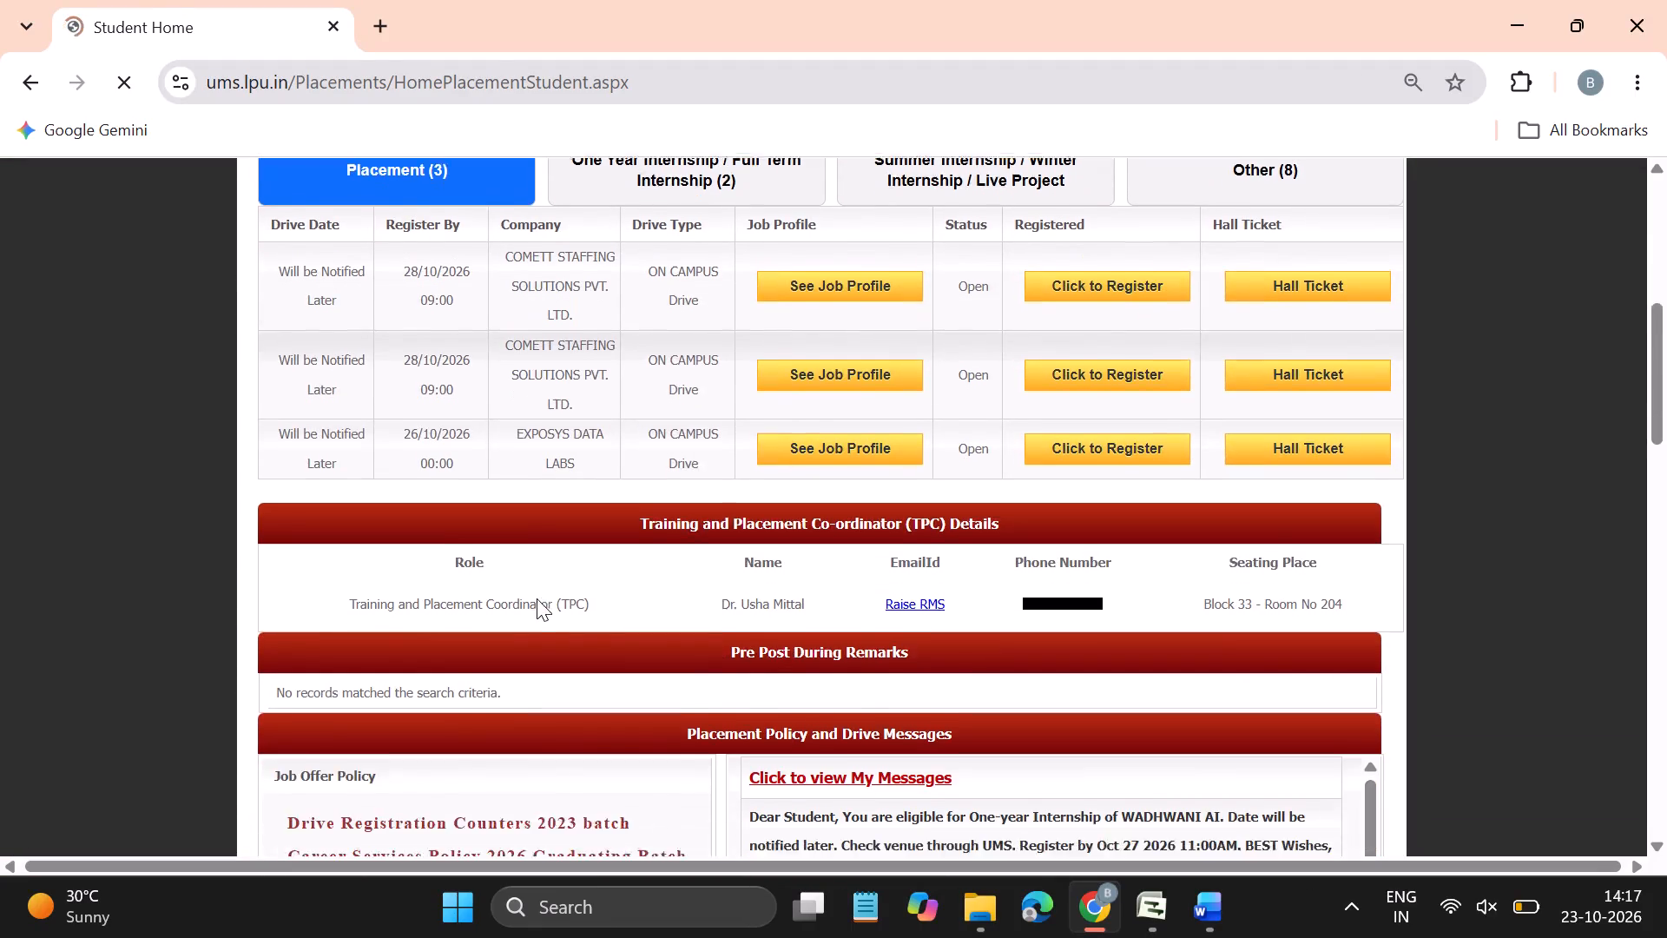
{"action": "scroll", "coordinate": [537, 598], "scroll_direction": "down", "scroll_amount": 4}
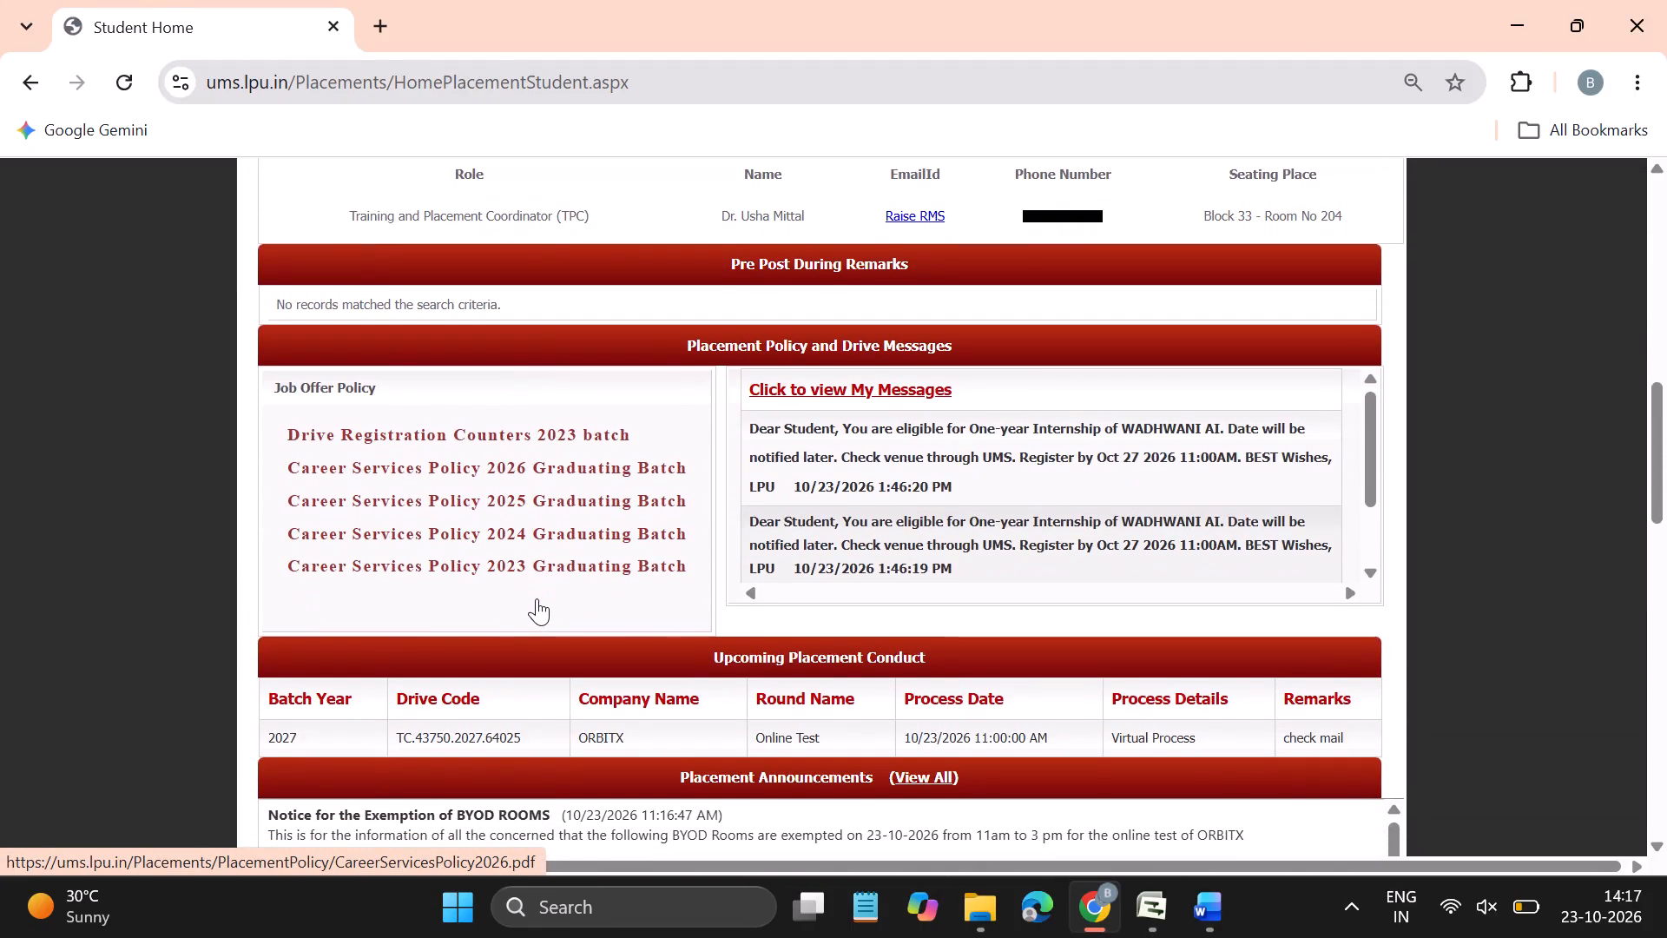
{"action": "scroll", "coordinate": [537, 598], "scroll_direction": "down", "scroll_amount": 6}
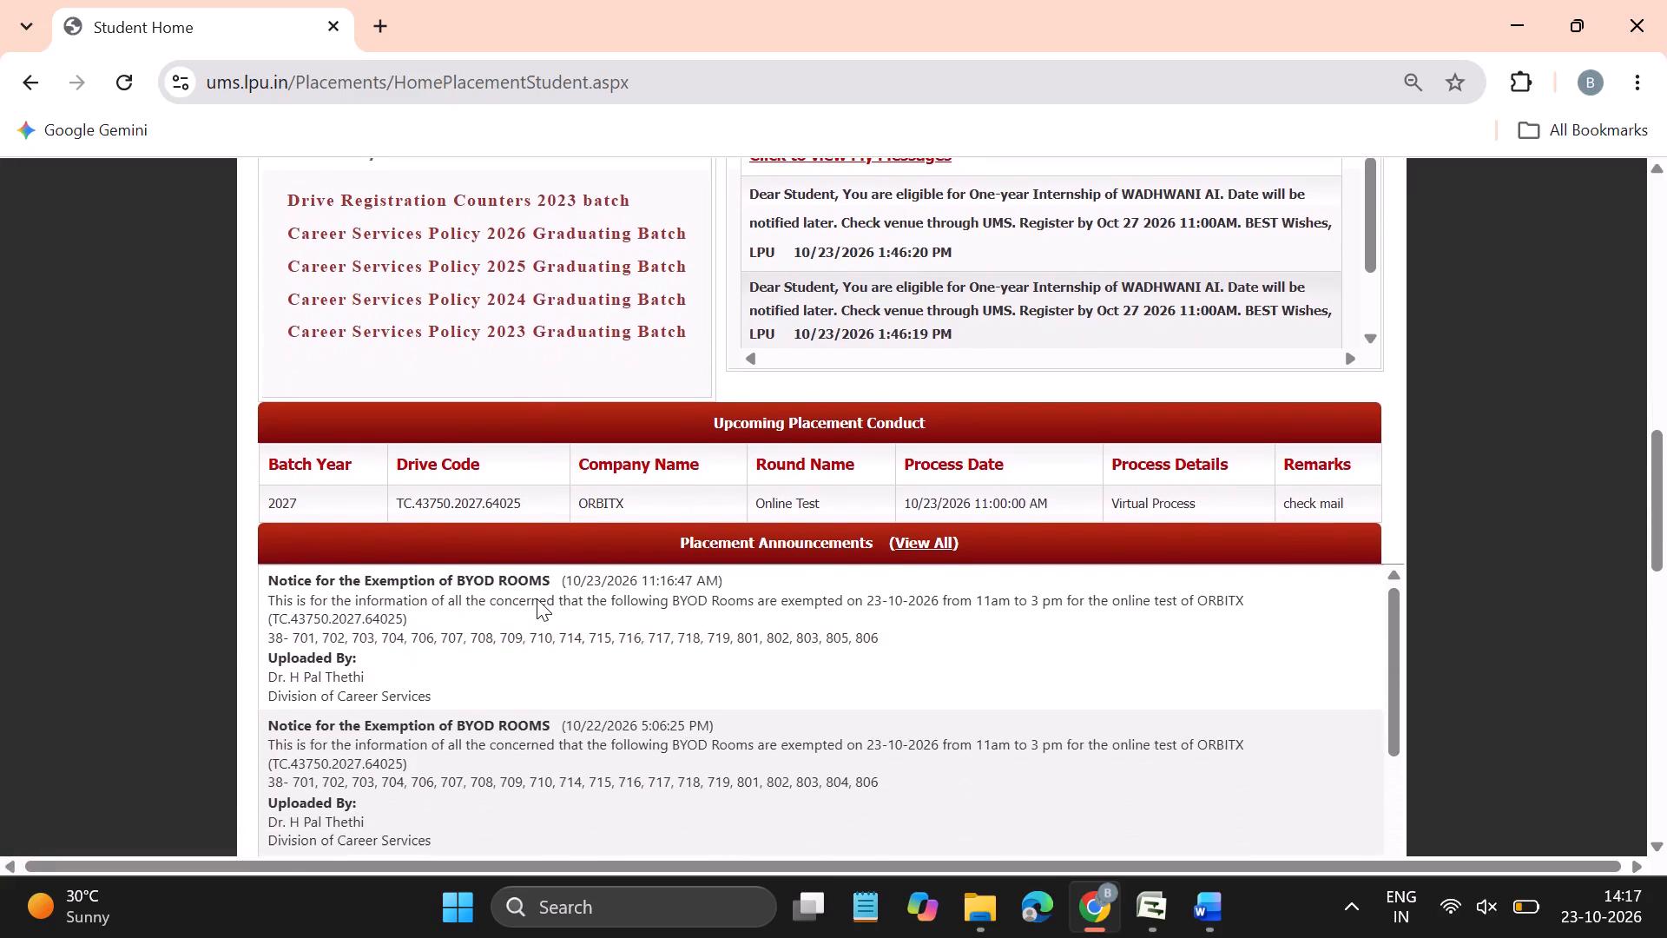
{"action": "scroll", "coordinate": [637, 430], "scroll_direction": "down", "scroll_amount": 1}
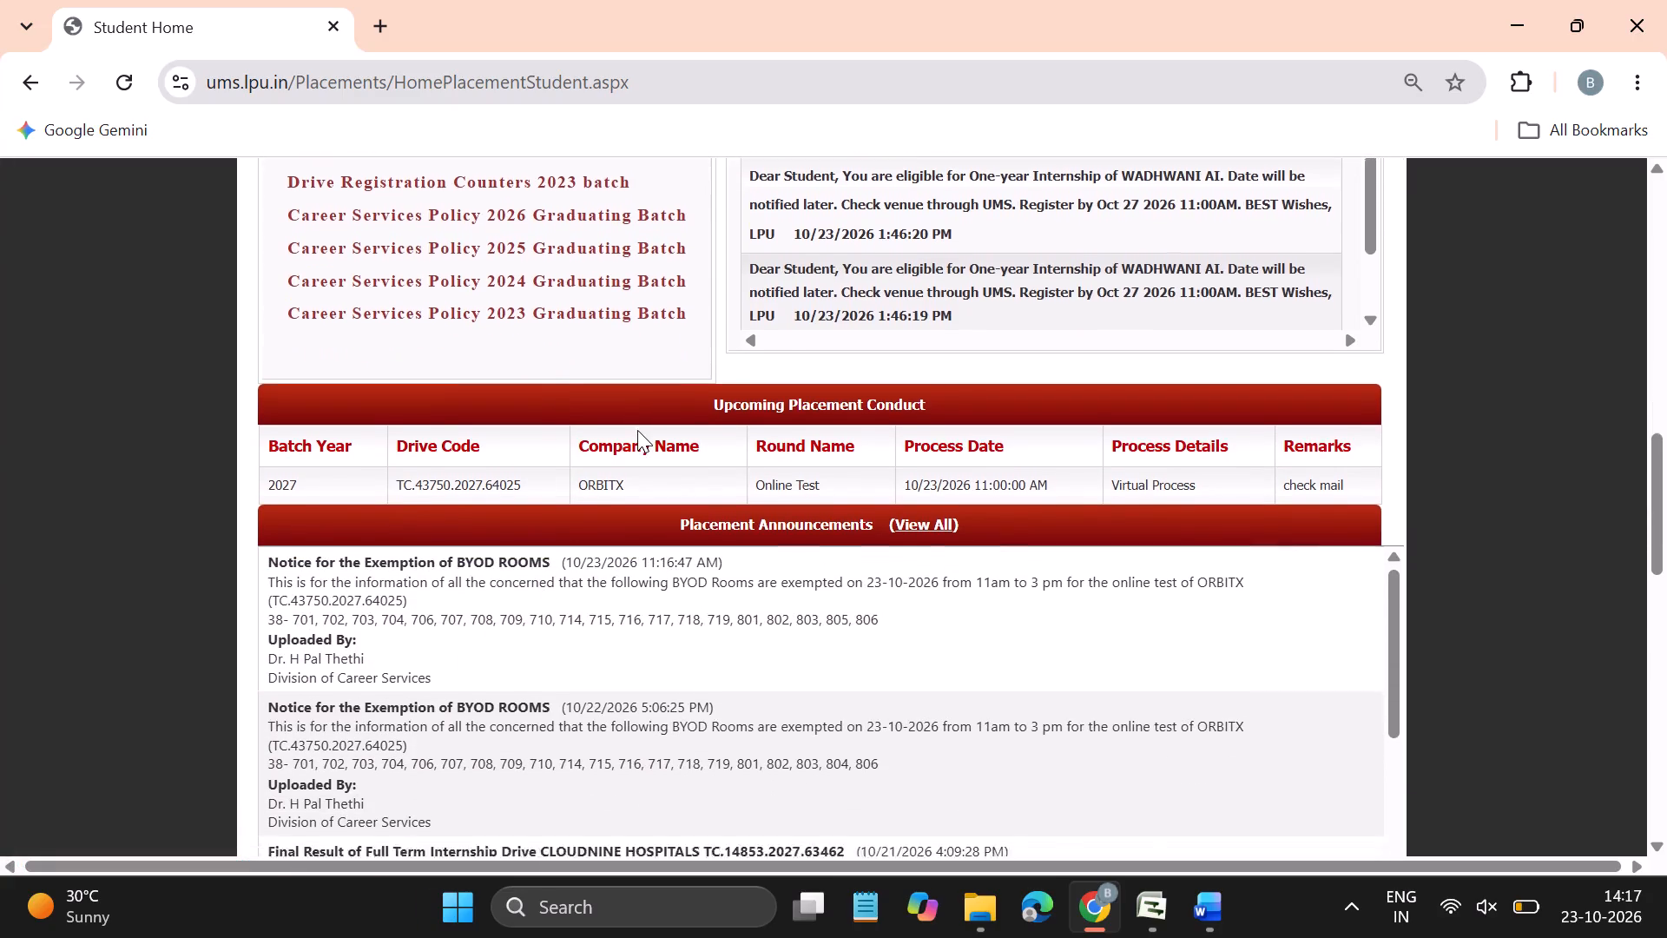
{"action": "scroll", "coordinate": [637, 430], "scroll_direction": "down", "scroll_amount": 1}
{"action": "scroll", "coordinate": [245, 702], "scroll_direction": "down", "scroll_amount": 2}
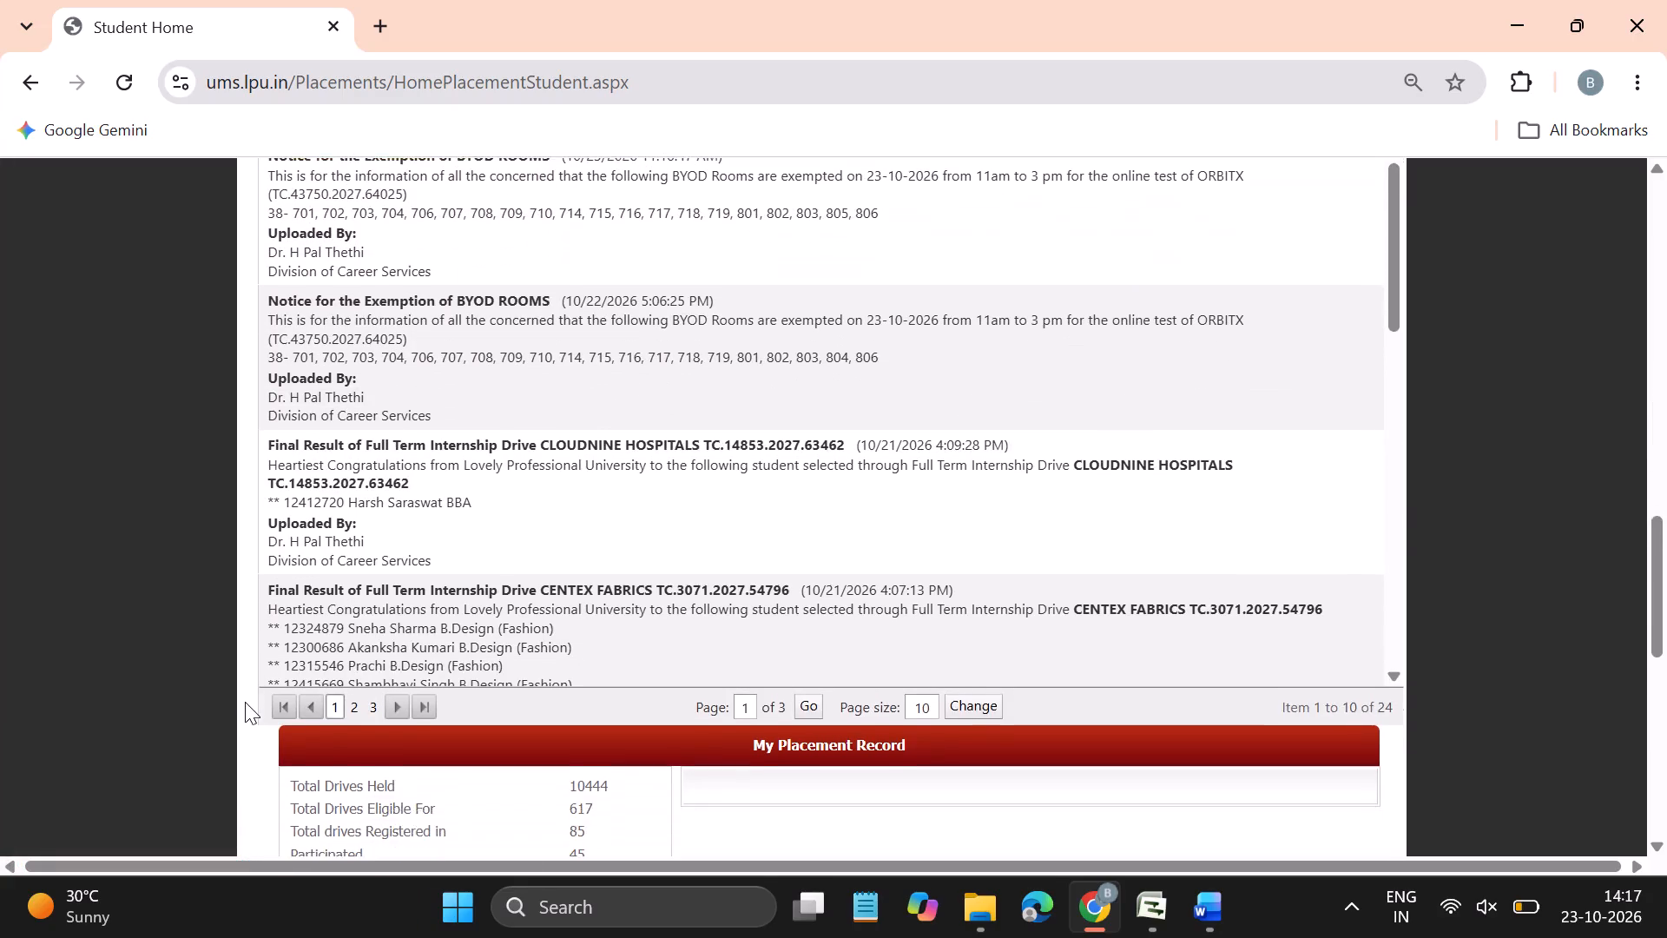
{"action": "scroll", "coordinate": [245, 702], "scroll_direction": "down", "scroll_amount": 1}
{"action": "scroll", "coordinate": [245, 702], "scroll_direction": "up", "scroll_amount": 3}
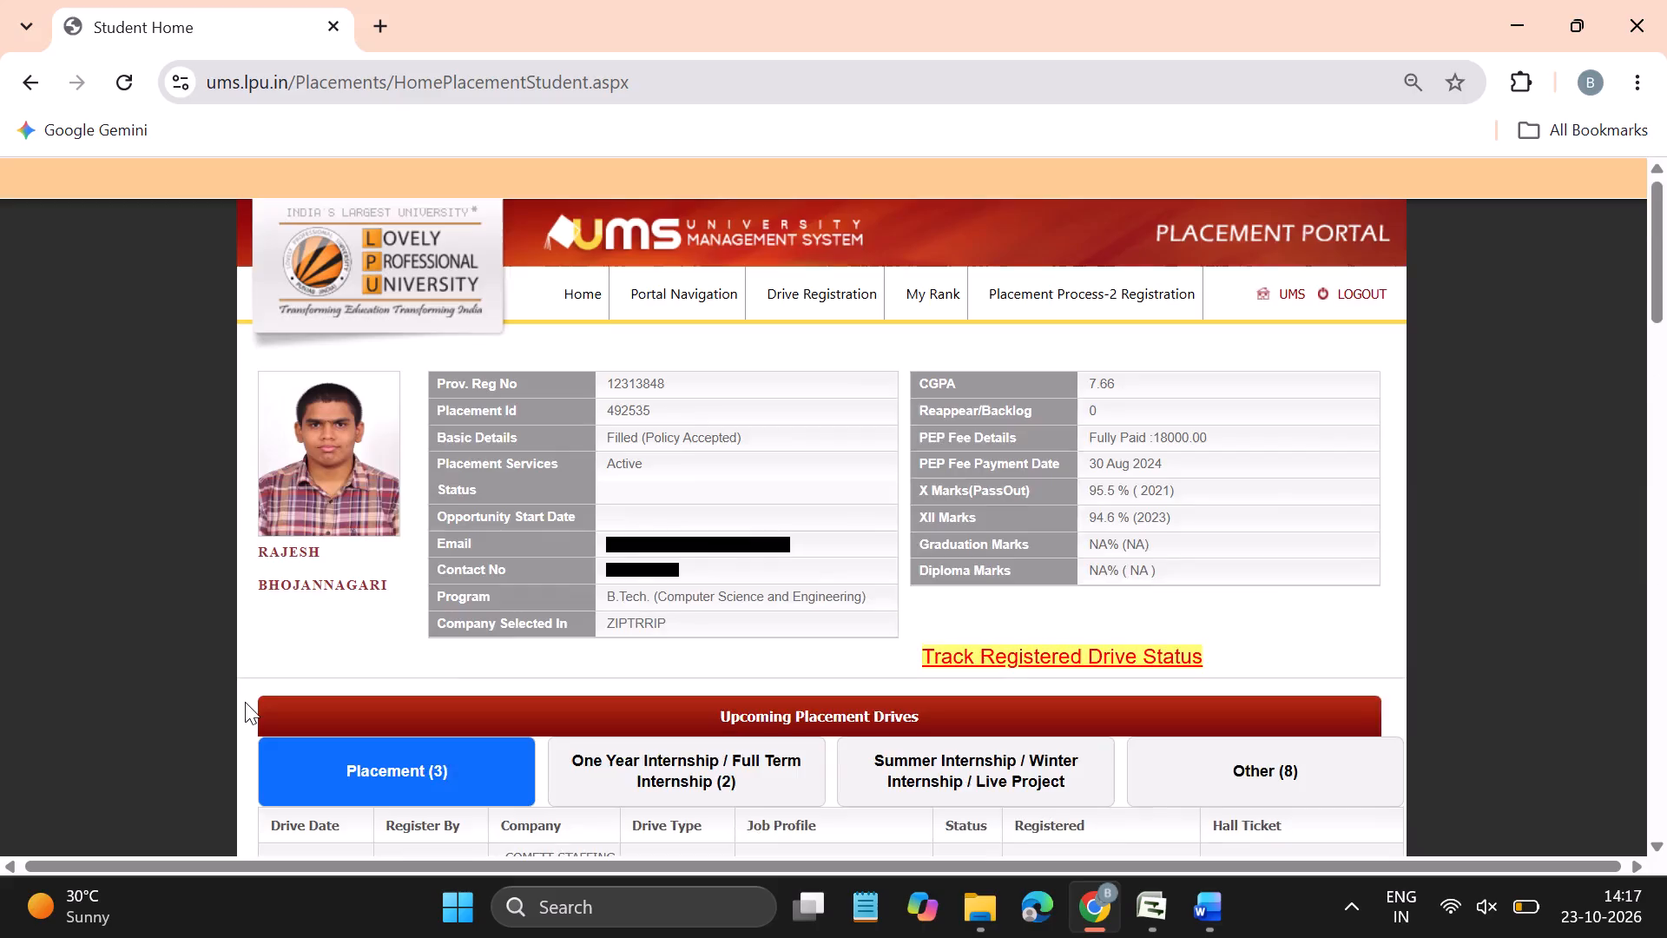
{"action": "scroll", "coordinate": [245, 702], "scroll_direction": "down", "scroll_amount": 9}
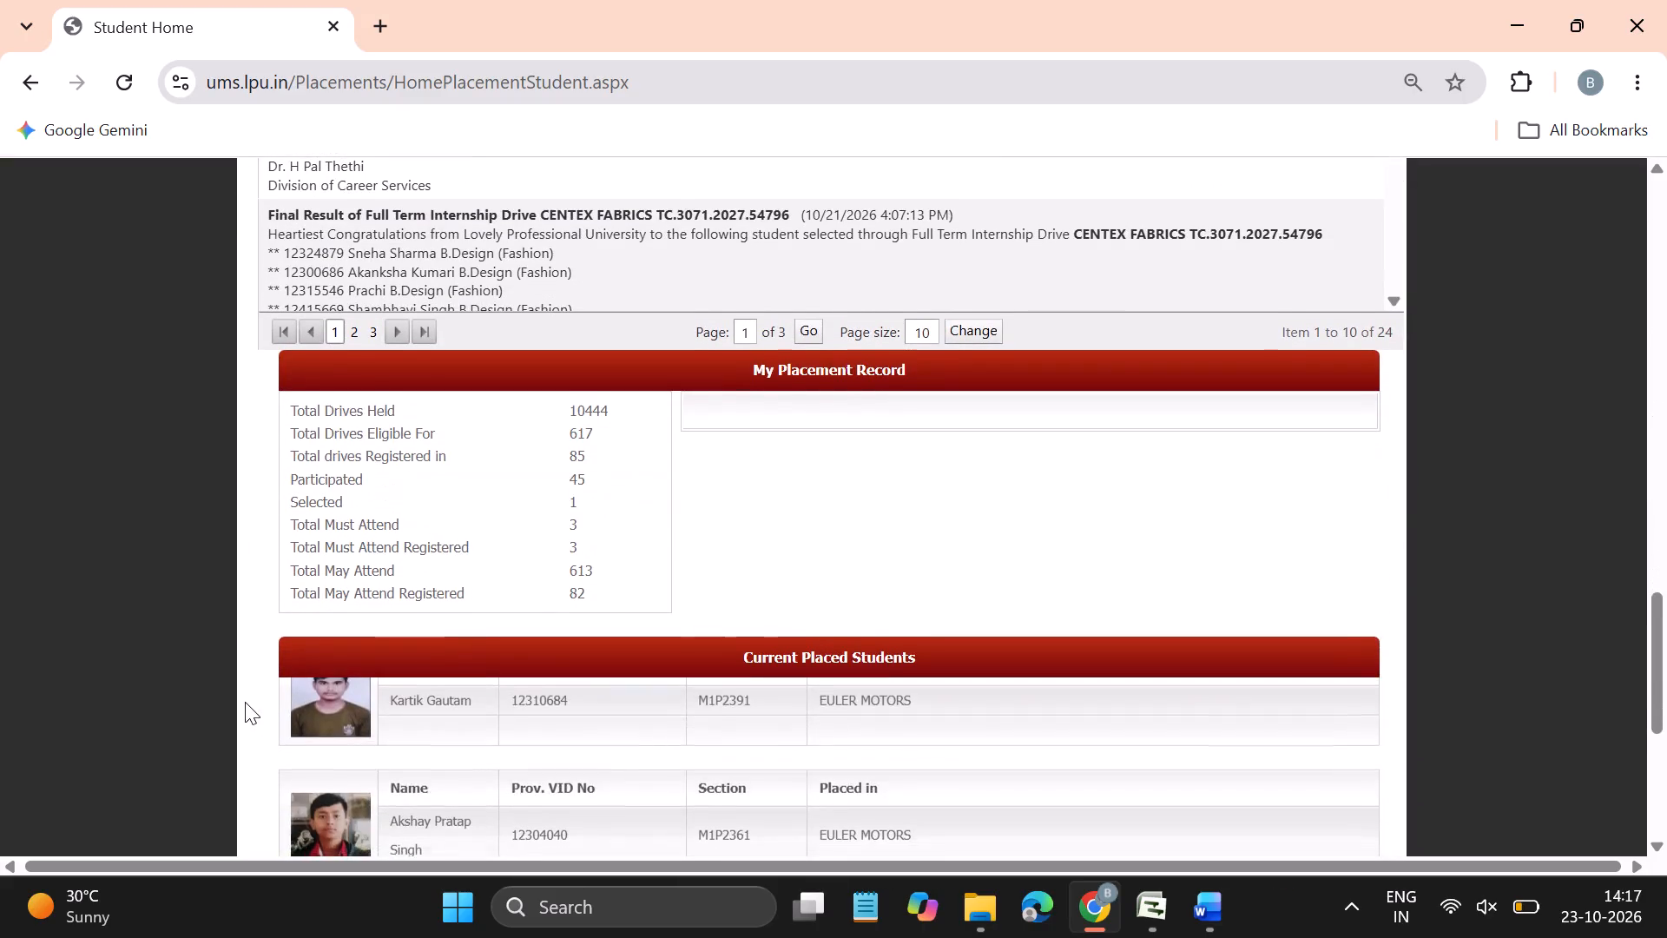
{"action": "scroll", "coordinate": [245, 702], "scroll_direction": "down", "scroll_amount": 2}
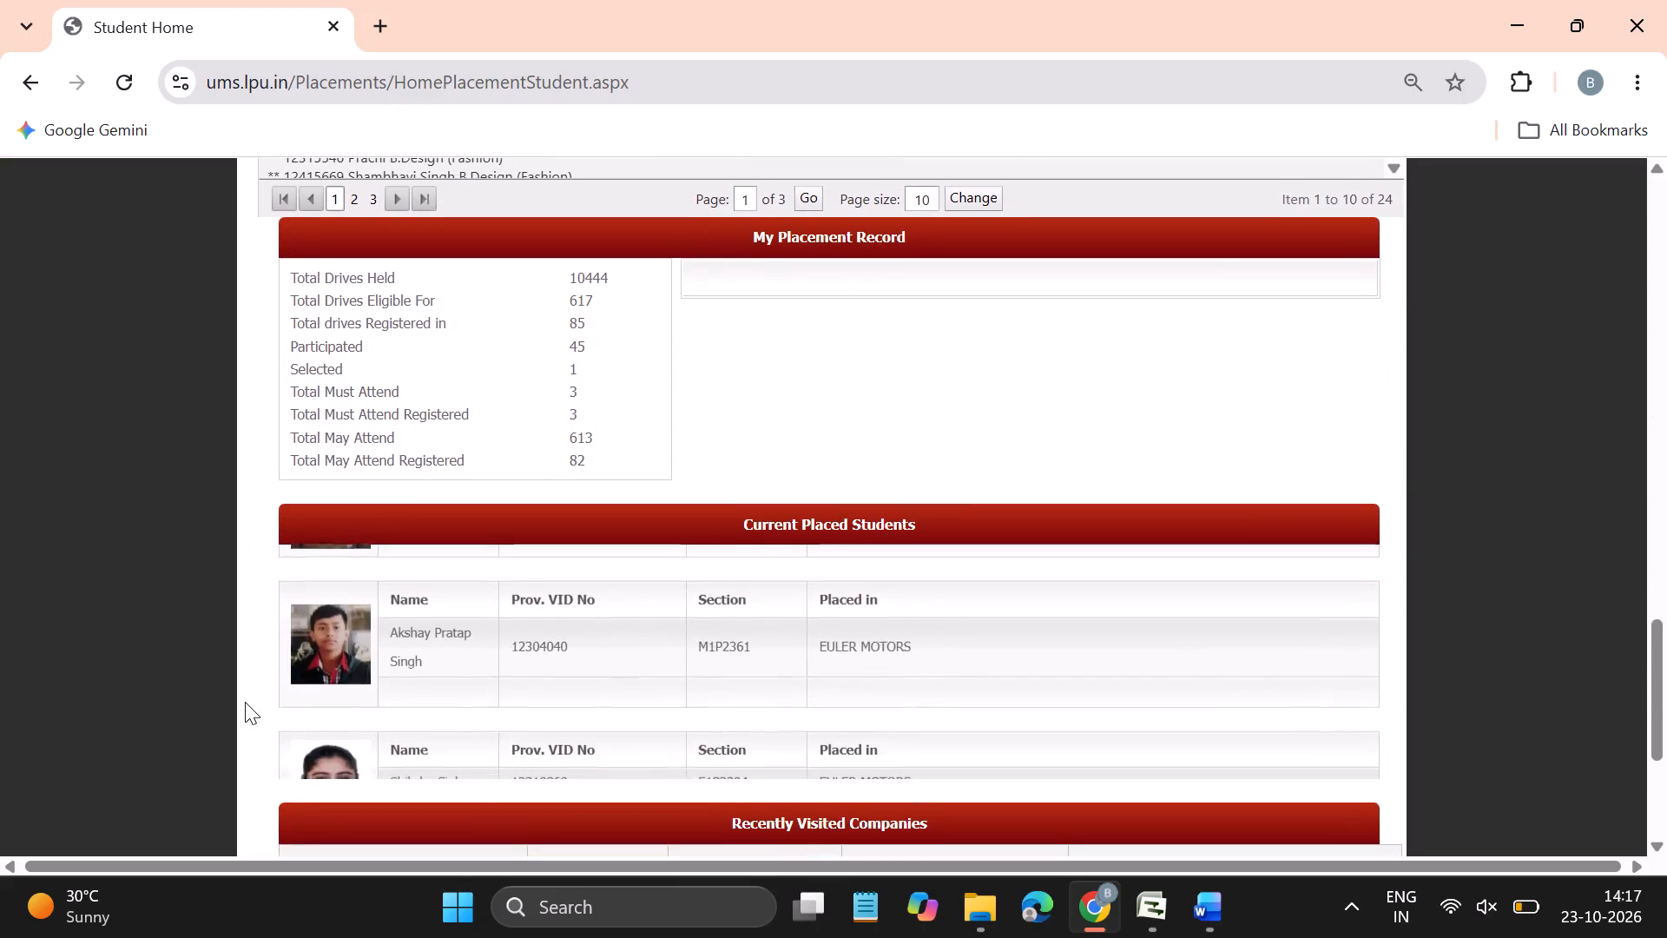
{"action": "scroll", "coordinate": [245, 702], "scroll_direction": "down", "scroll_amount": 4}
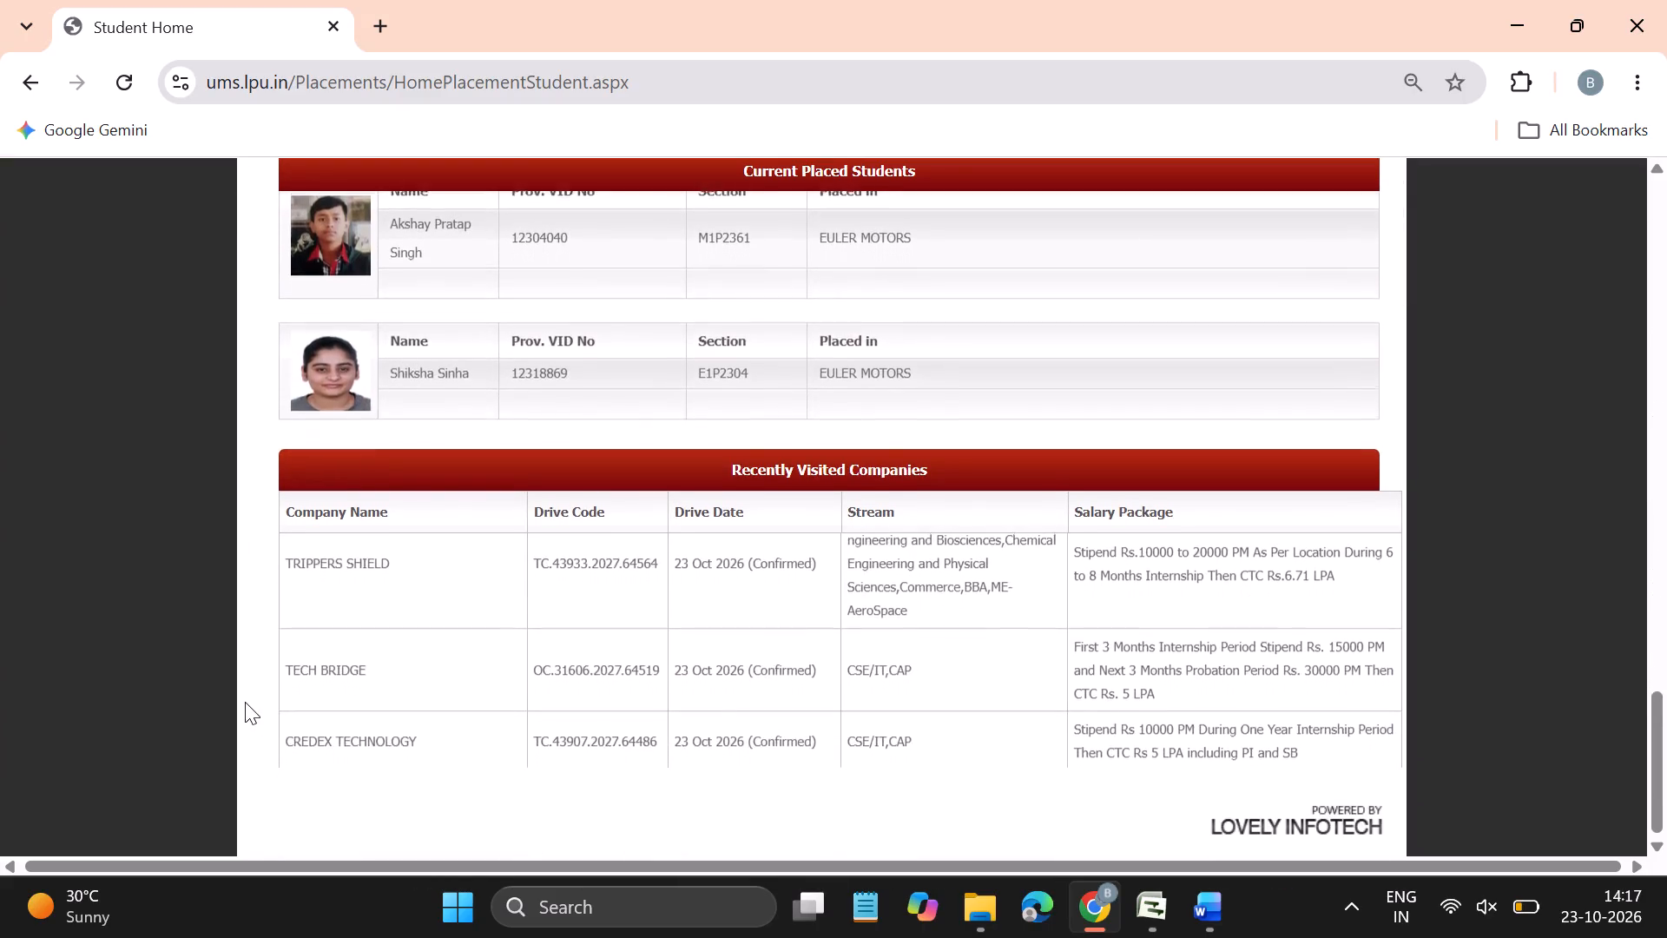
{"action": "scroll", "coordinate": [191, 302], "scroll_direction": "up", "scroll_amount": 9}
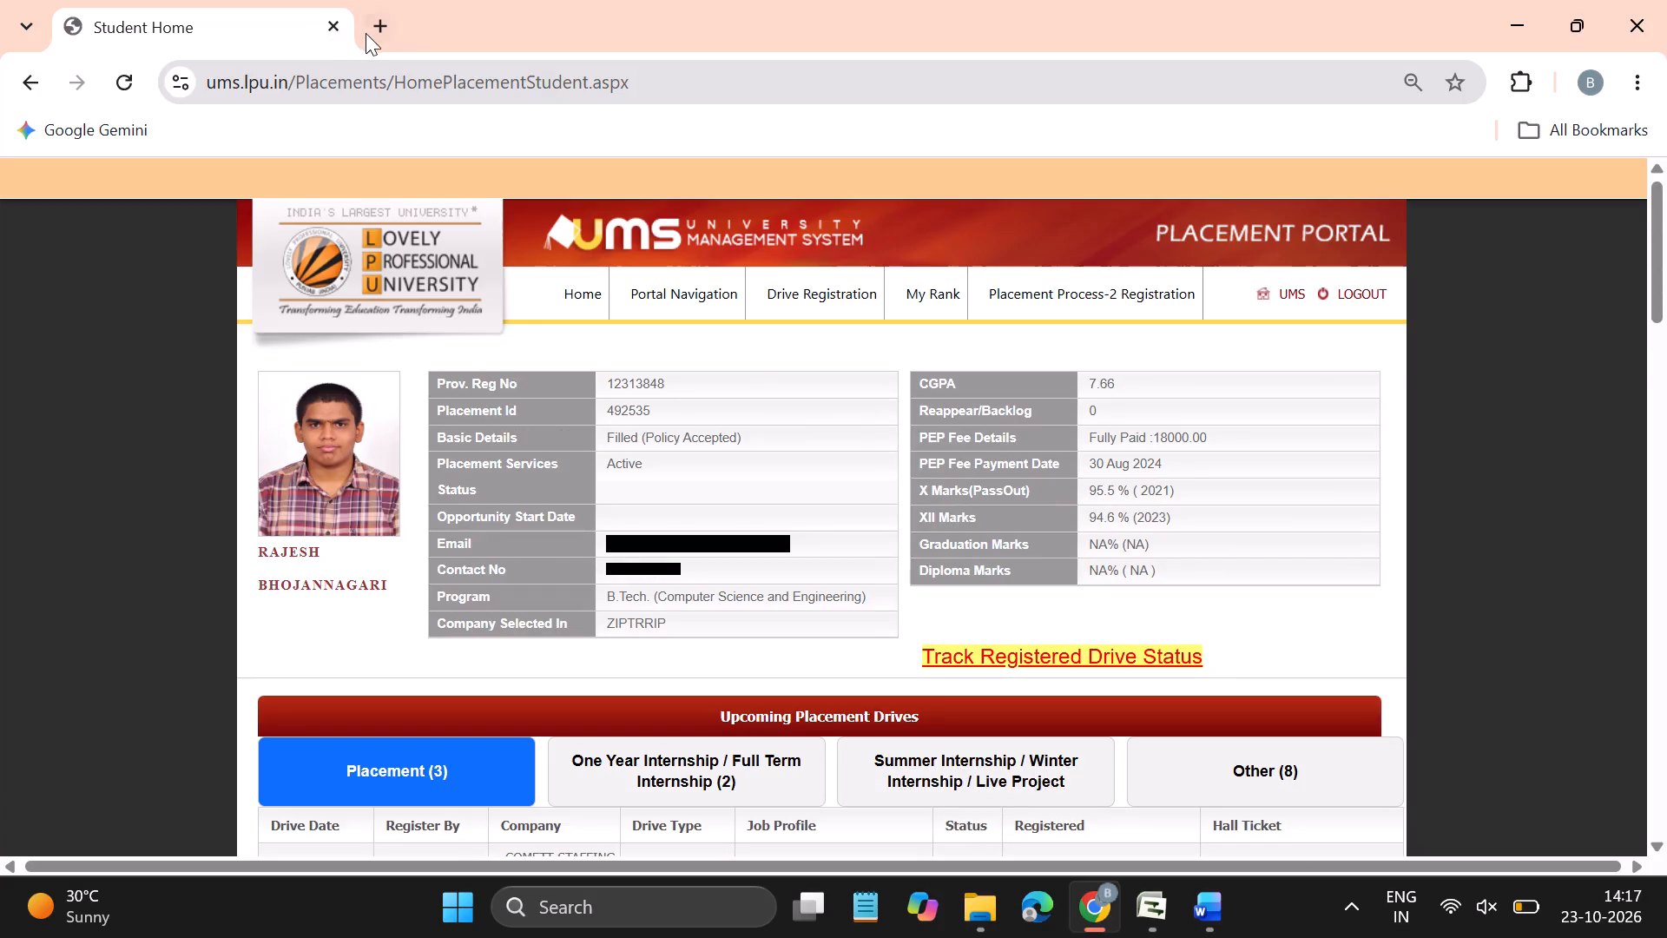
{"action": "left_click", "coordinate": [337, 22]}
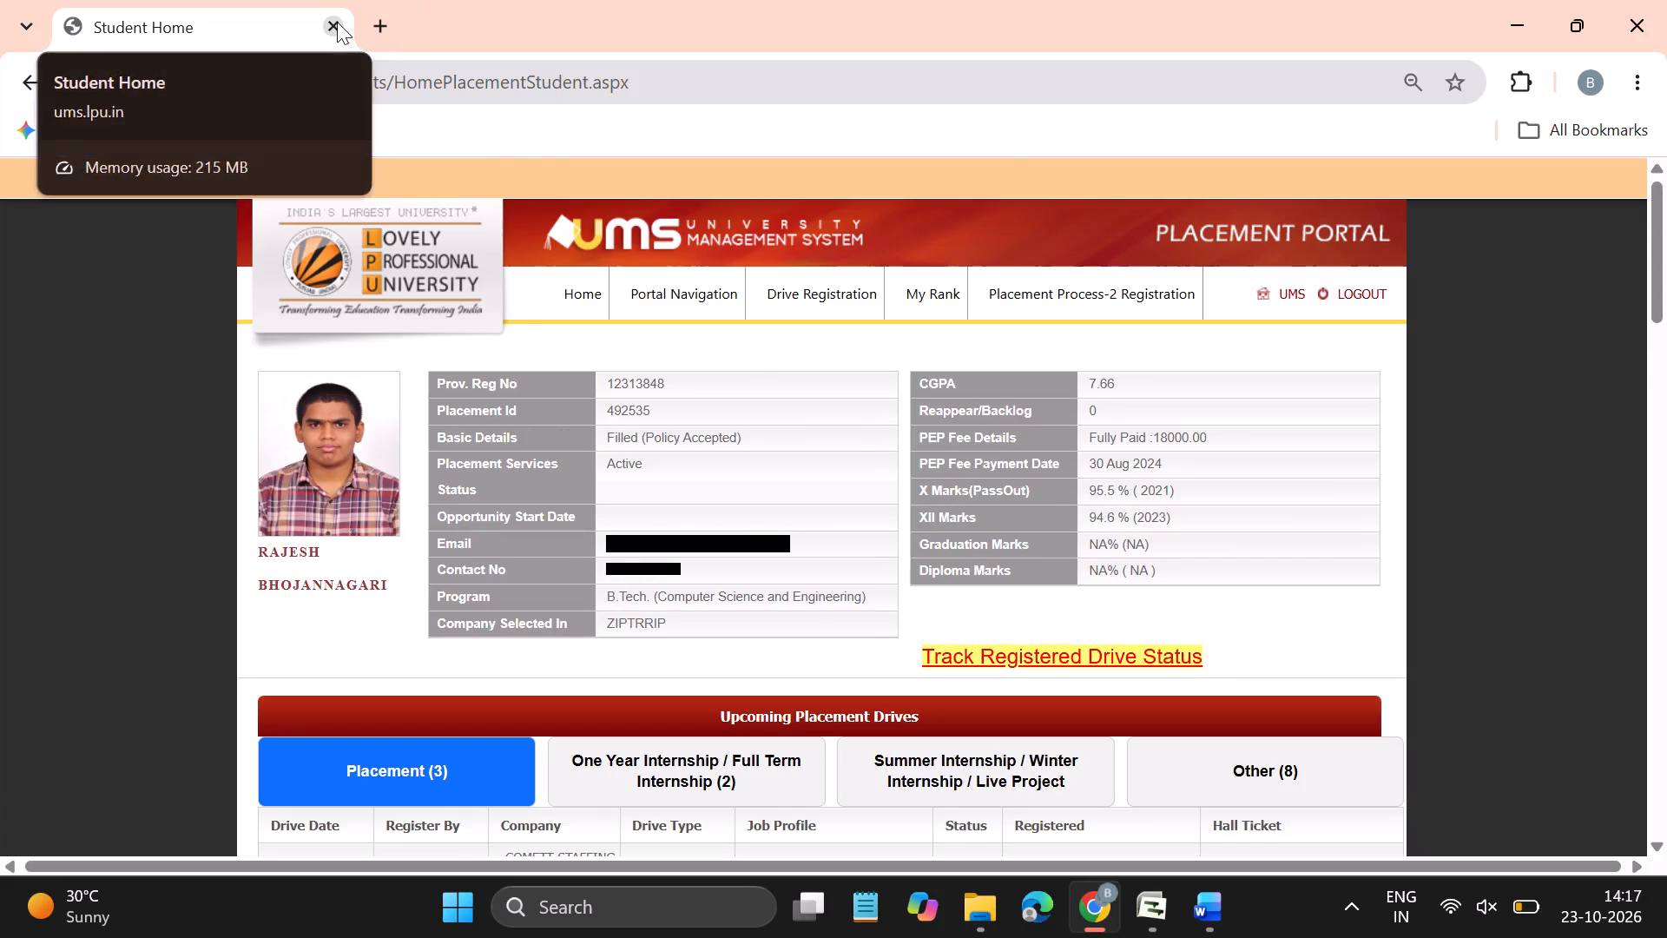